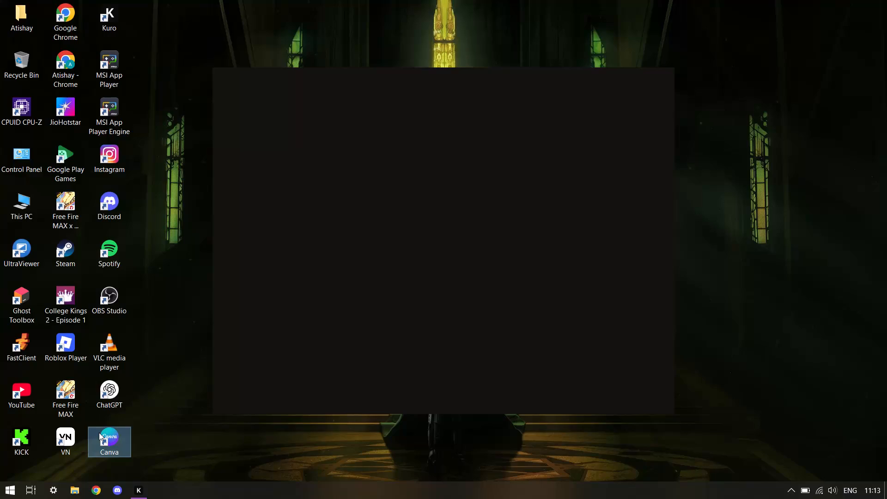
Open the Canva app from the desktop.
left_click(99, 432)
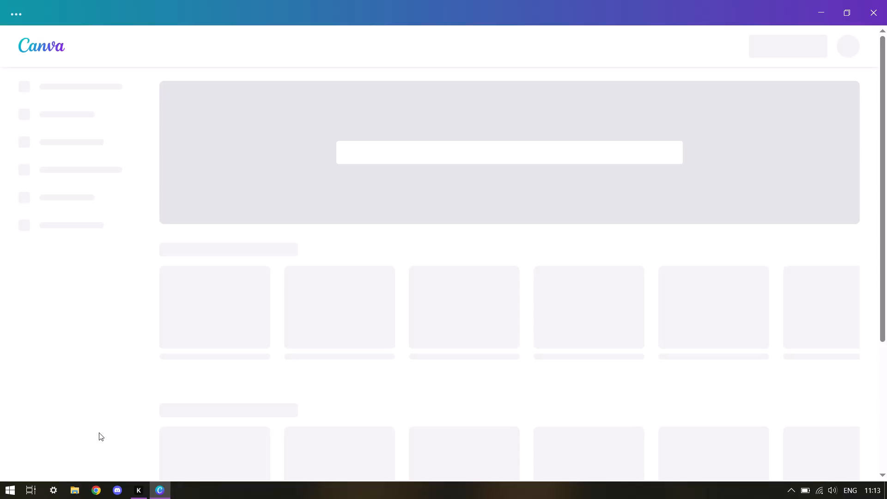
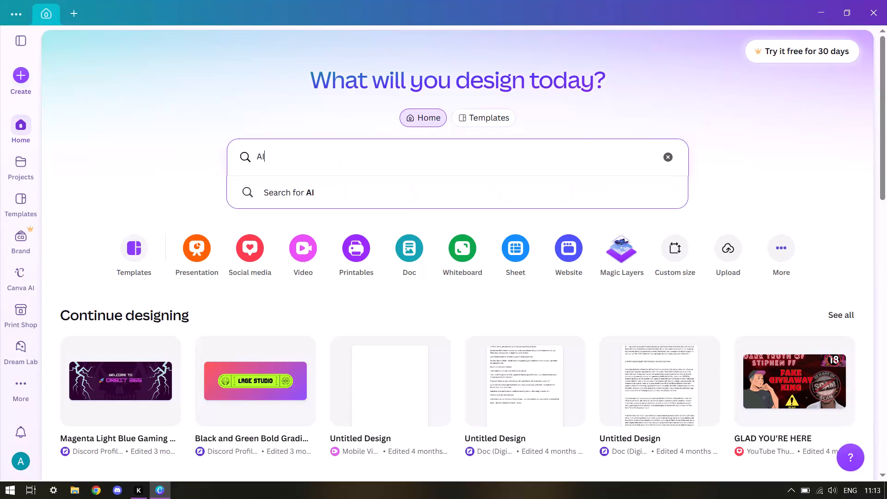
Search the template library for "AI tools".
key("t")
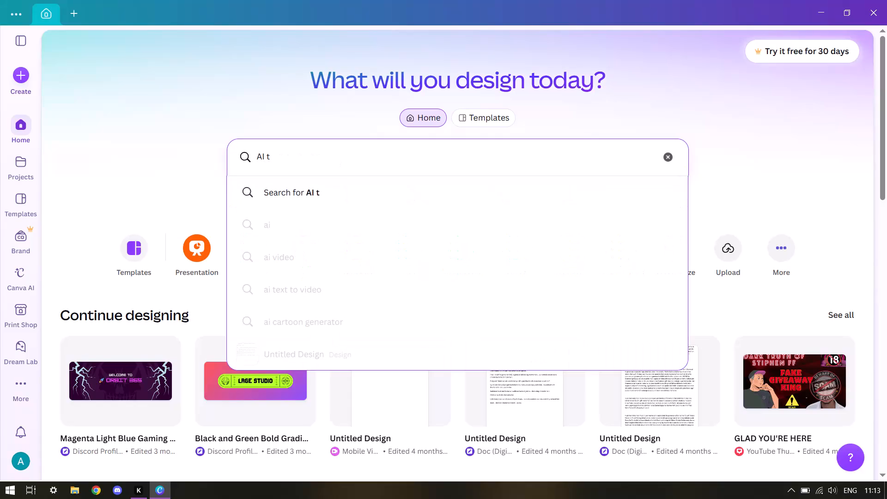
type("ools")
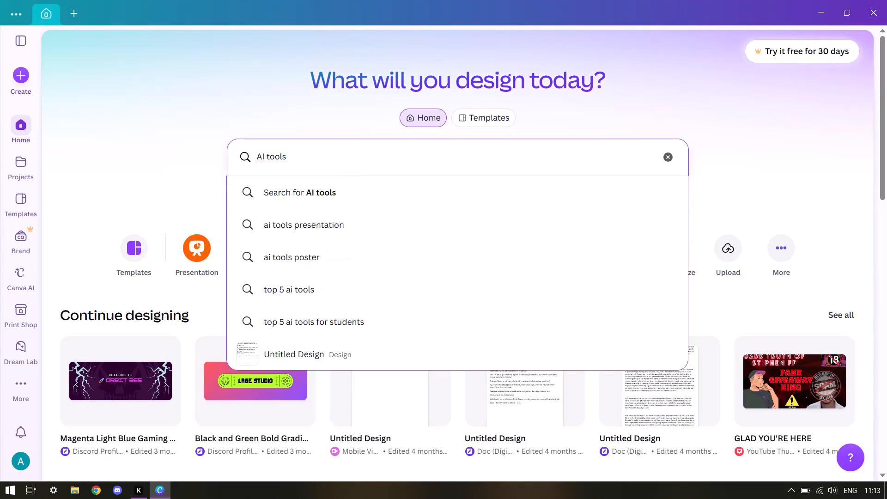
left_click(305, 193)
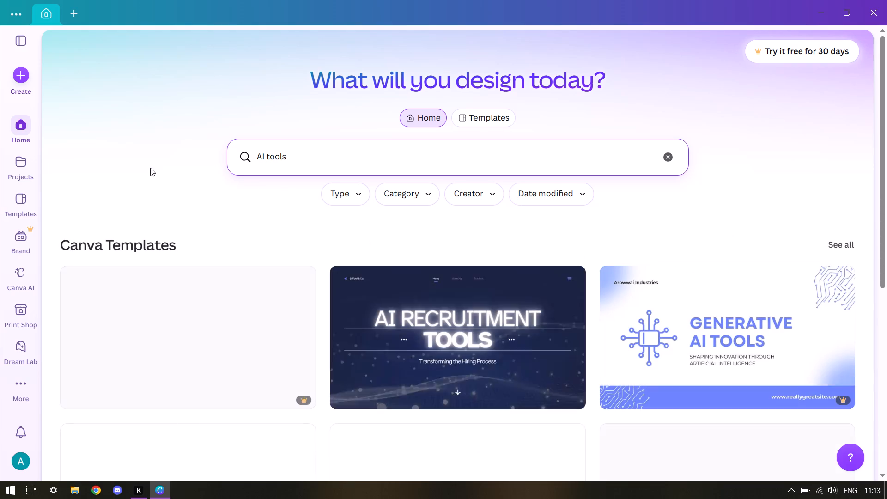
Open the "Top 10 AI Tools to Boost Productivity" YouTube thumbnail template for customisation.
scroll(243, 194, "down", 2)
scroll(203, 245, "down", 2)
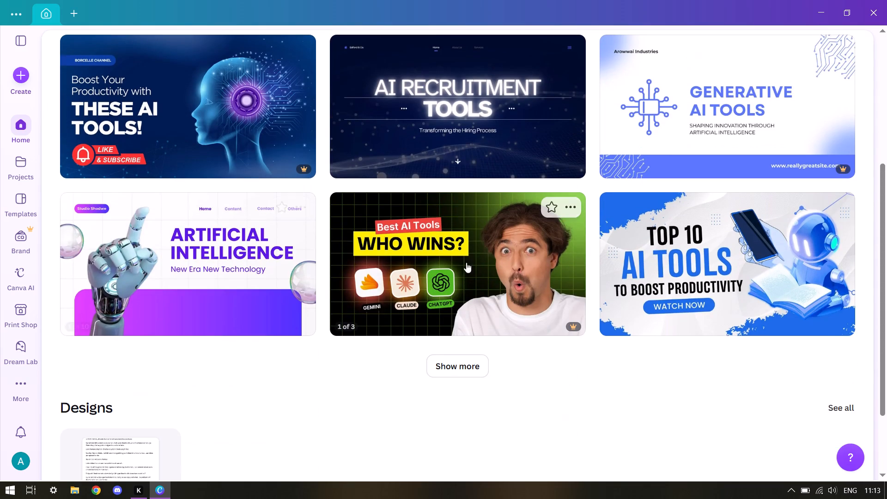
scroll(256, 241, "down", 1)
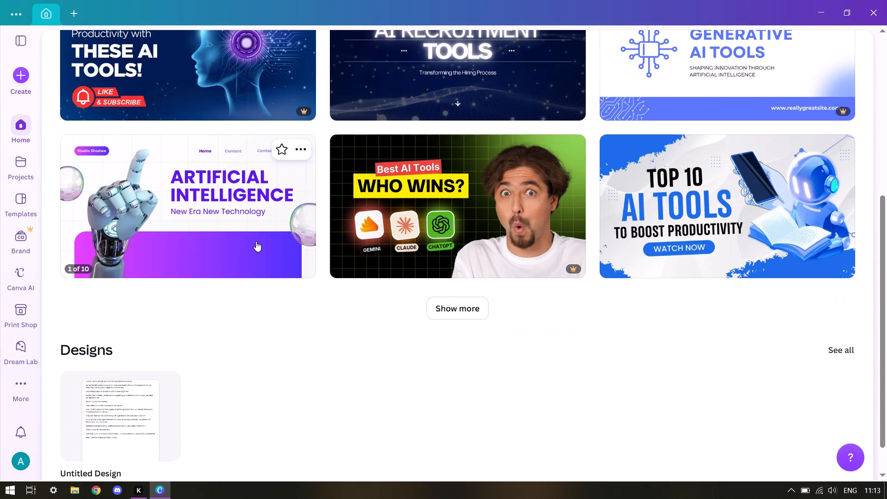
scroll(256, 241, "down", 1)
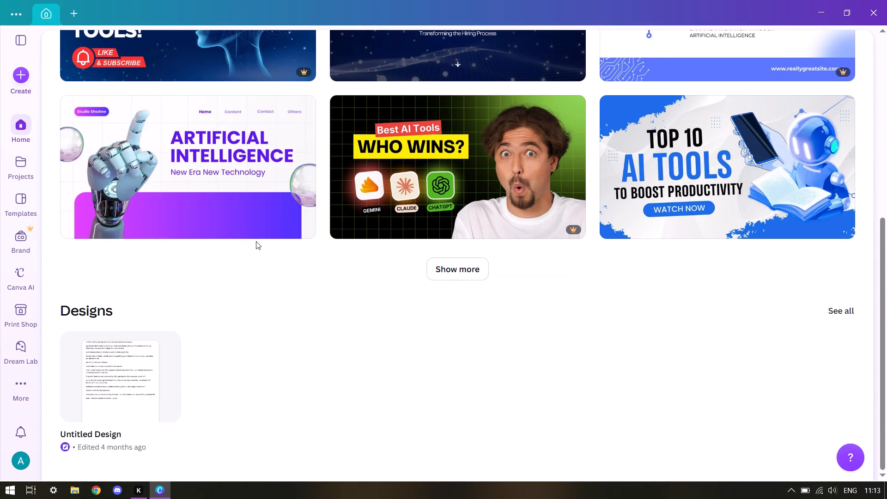
left_click(802, 207)
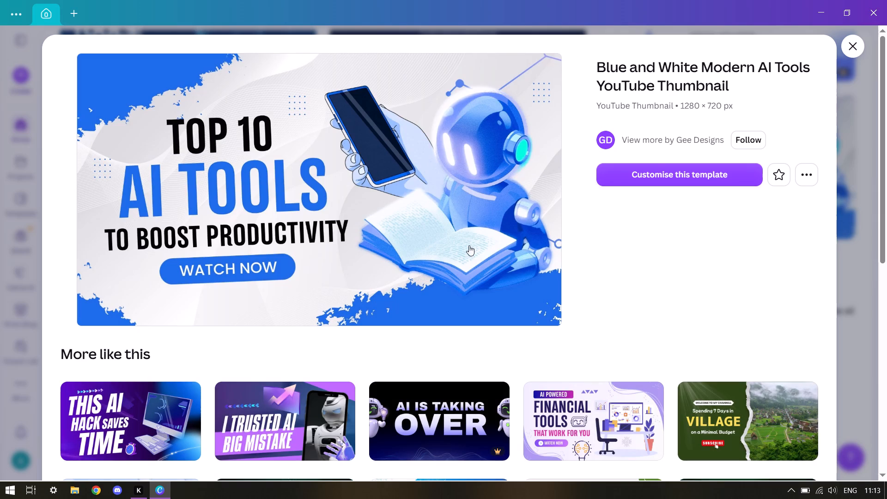
left_click(663, 170)
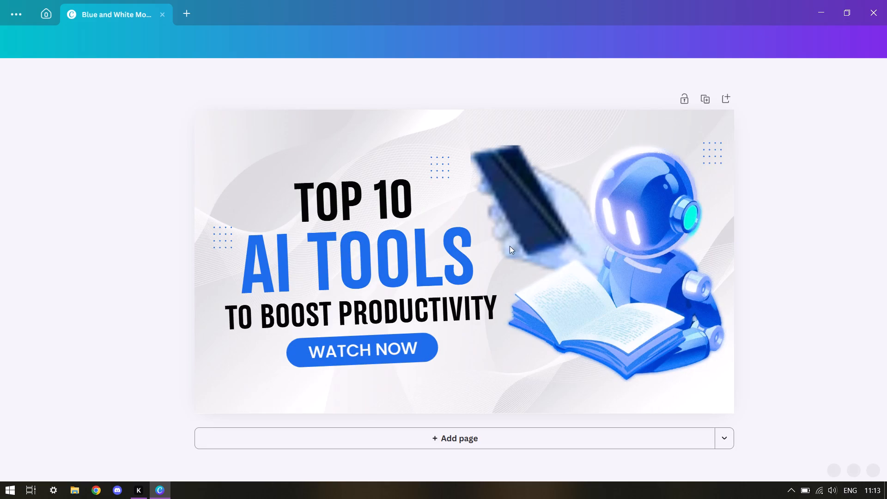
Delete the blue robot reading a book from the thumbnail.
left_click(626, 225)
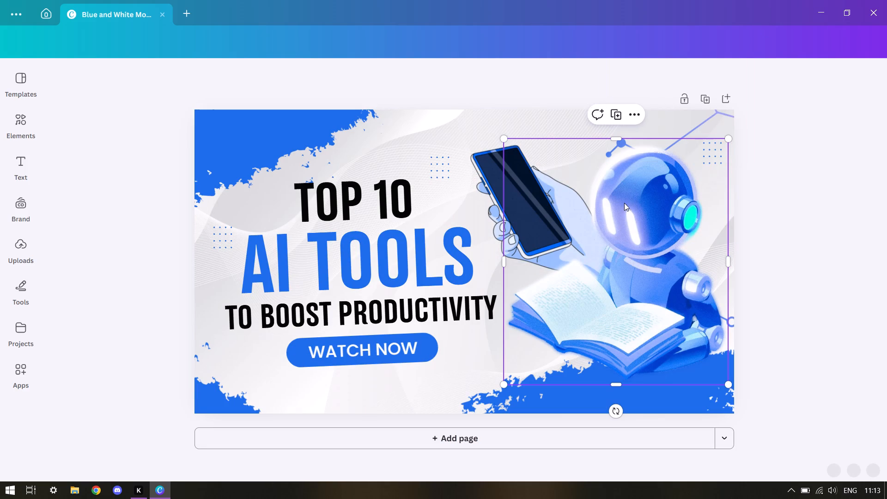
right_click(621, 228)
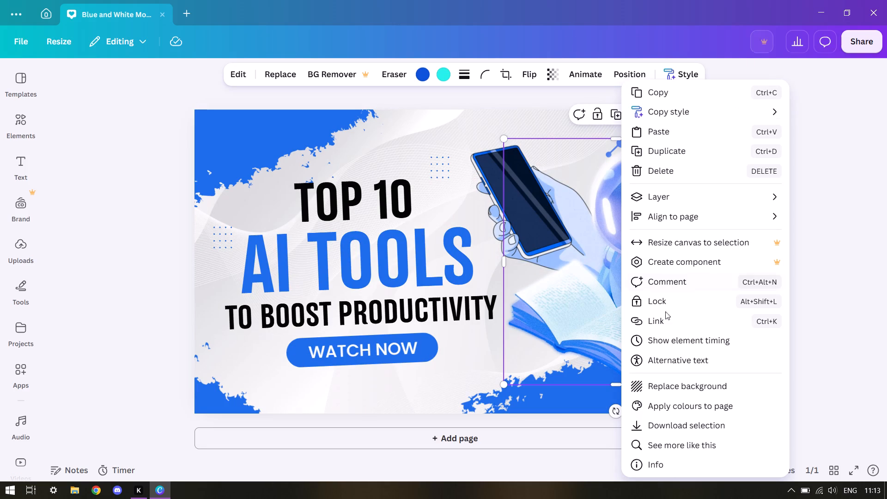
scroll(669, 394, "down", 1)
scroll(671, 373, "up", 1)
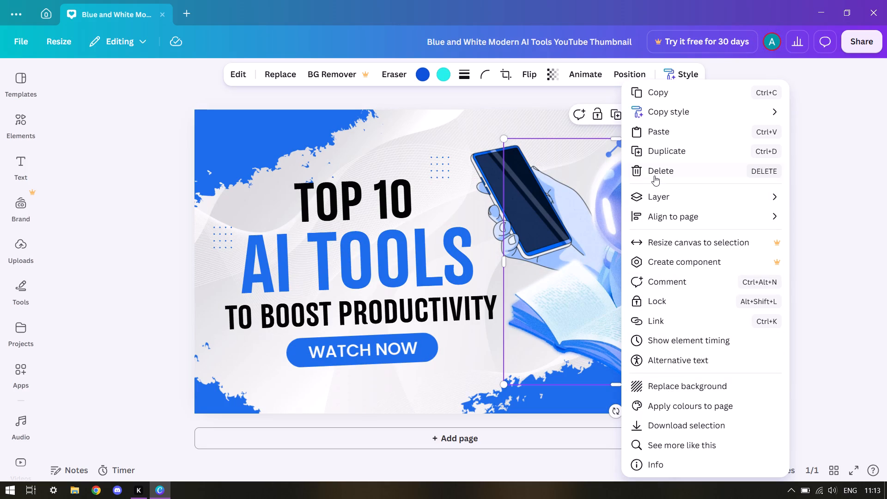
left_click(655, 173)
Move the hand holding the phone up and left to the top edge of the thumbnail, overlapping the headline.
left_click(536, 243)
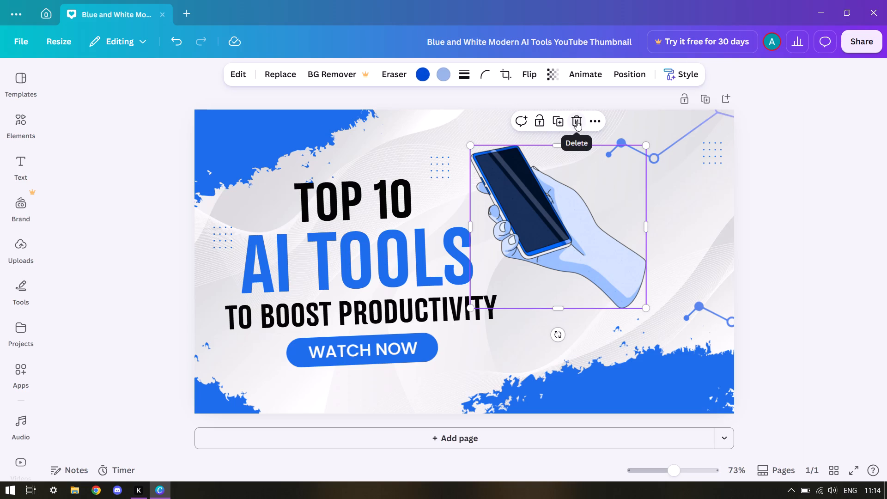
left_click_drag(567, 227, 504, 193)
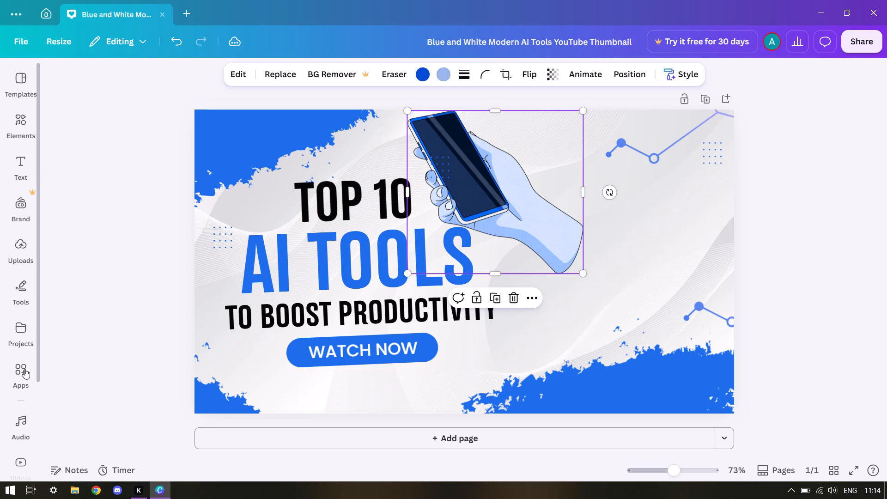
Upload the photo of the pointing young man in a black hoodie from the Pictures folder.
left_click(35, 42)
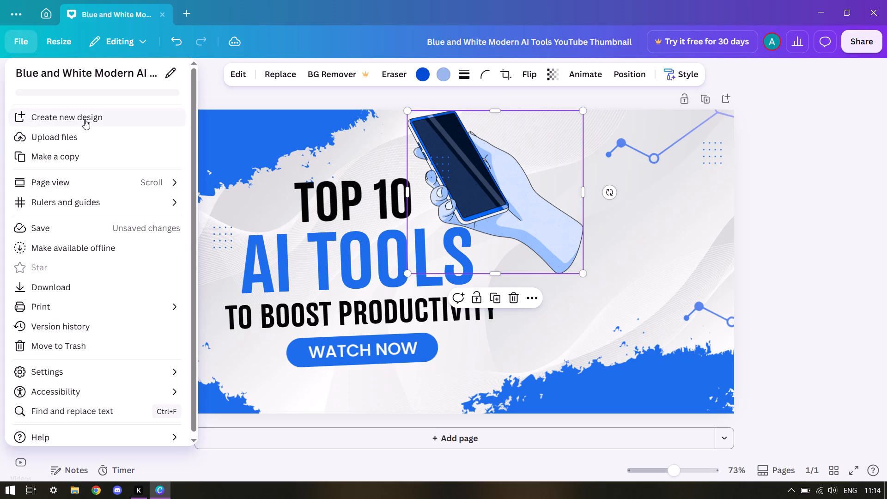
left_click(89, 144)
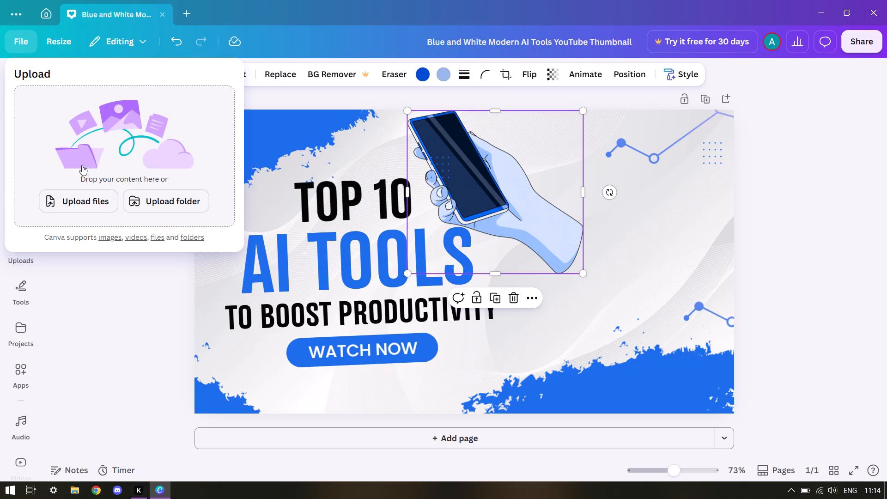
left_click(86, 201)
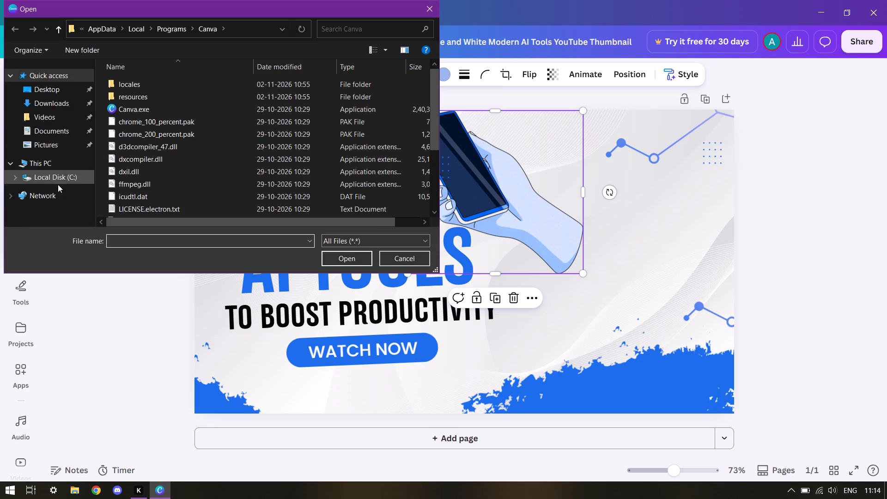
scroll(144, 140, "down", 3)
scroll(144, 140, "up", 1)
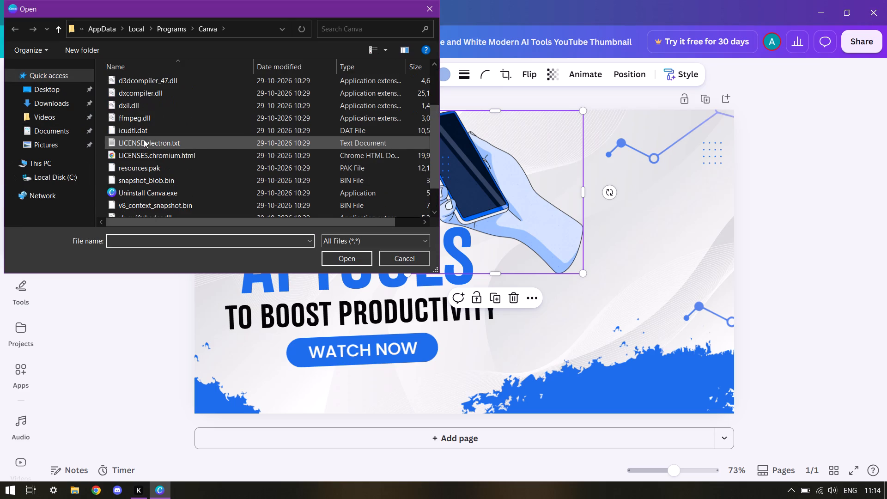
scroll(144, 140, "down", 2)
left_click(72, 107)
left_click(66, 117)
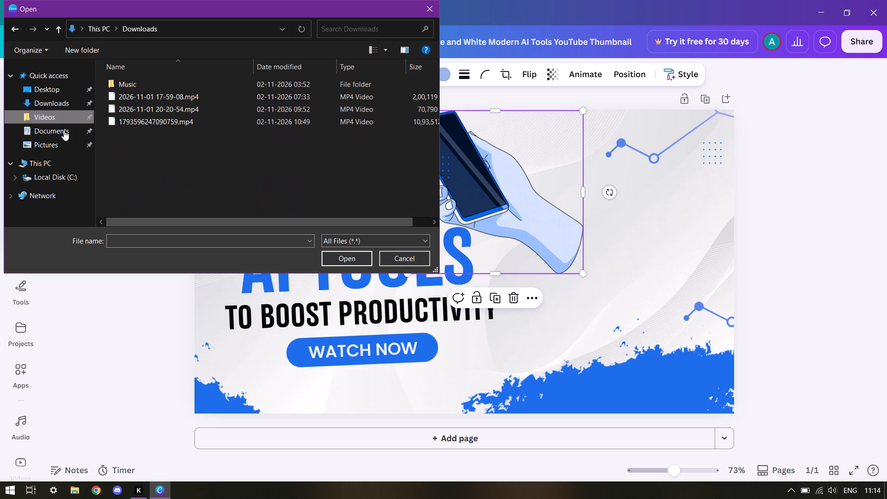
left_click(64, 141)
double_click(133, 85)
double_click(134, 85)
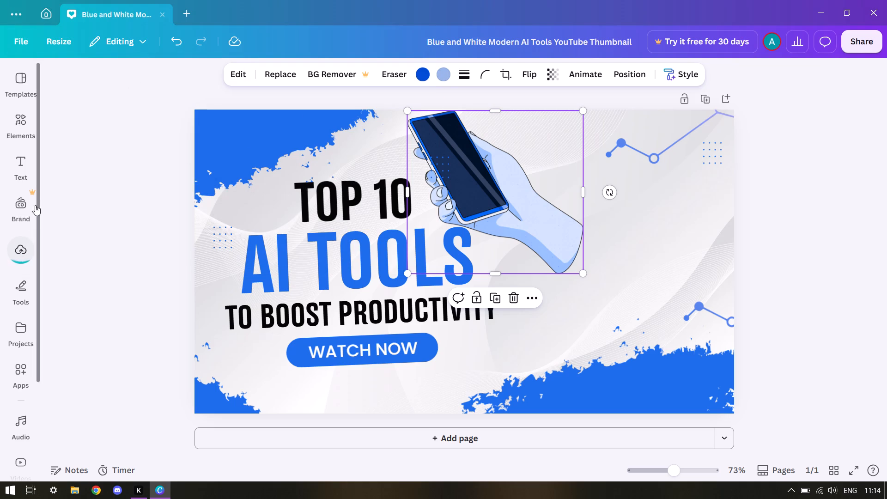
Place the uploaded photo of the pointing young man in the lower-left corner of the thumbnail.
left_click(23, 249)
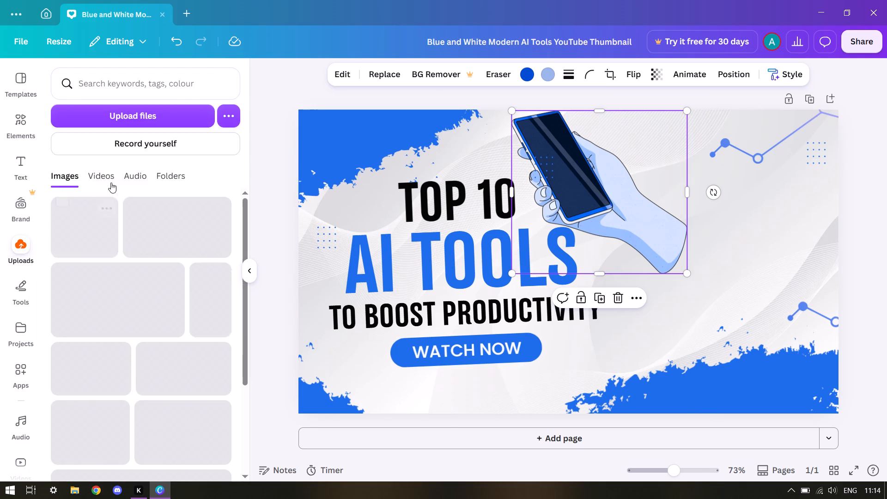
left_click_drag(87, 214, 463, 222)
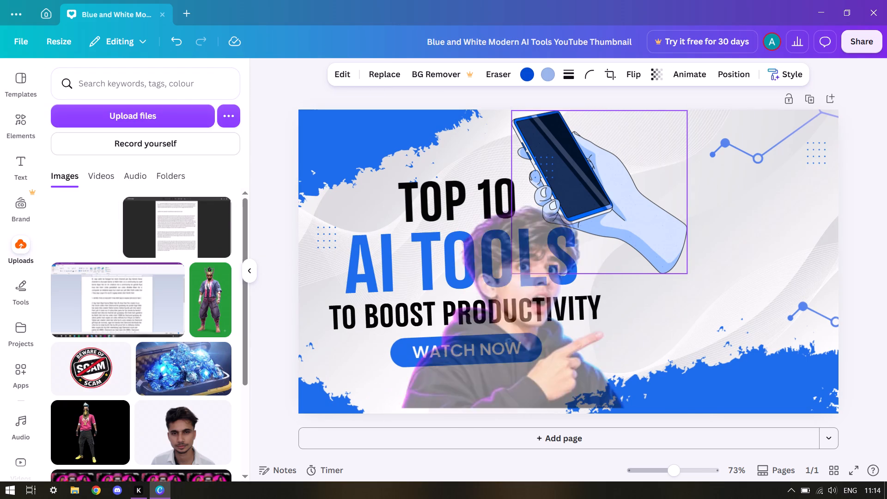
left_click_drag(463, 222, 330, 227)
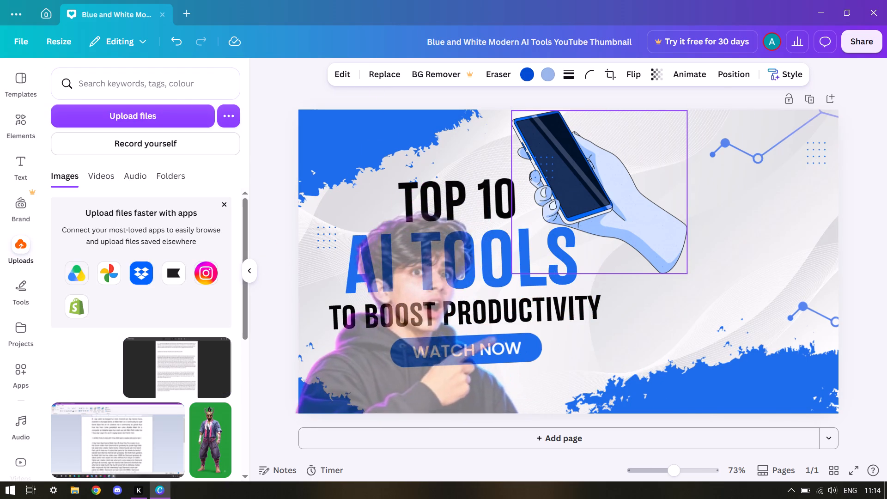
left_click_drag(330, 227, 349, 222)
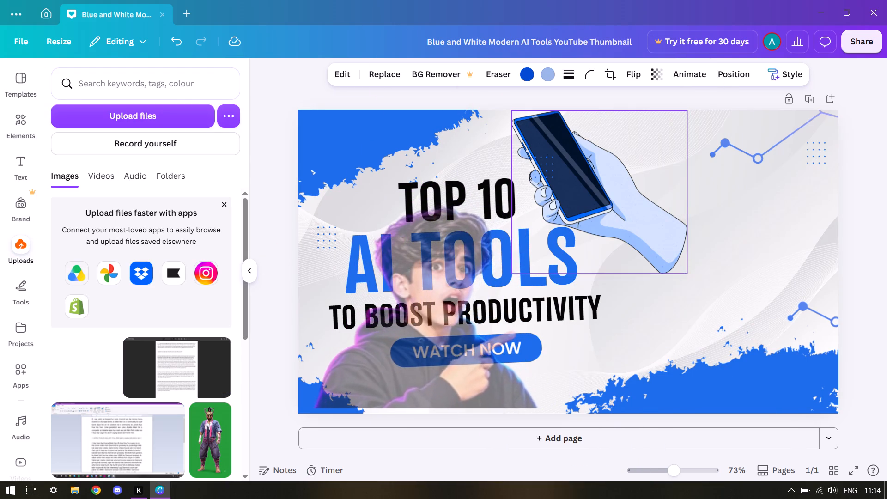
left_click_drag(349, 222, 338, 223)
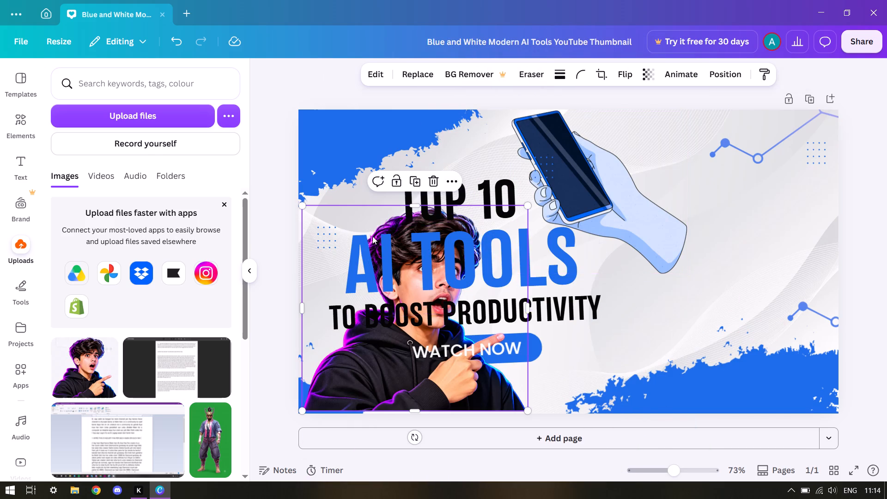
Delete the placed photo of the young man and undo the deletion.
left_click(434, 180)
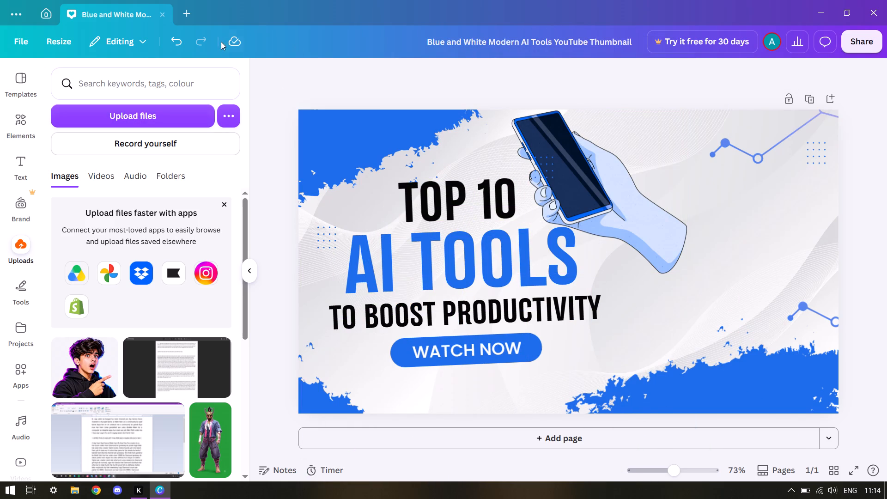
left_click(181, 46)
Delete the "TOP 10", "AI TOOLS" and "TO BOOST PRODUCTIVITY" text elements from the thumbnail.
left_click(522, 262)
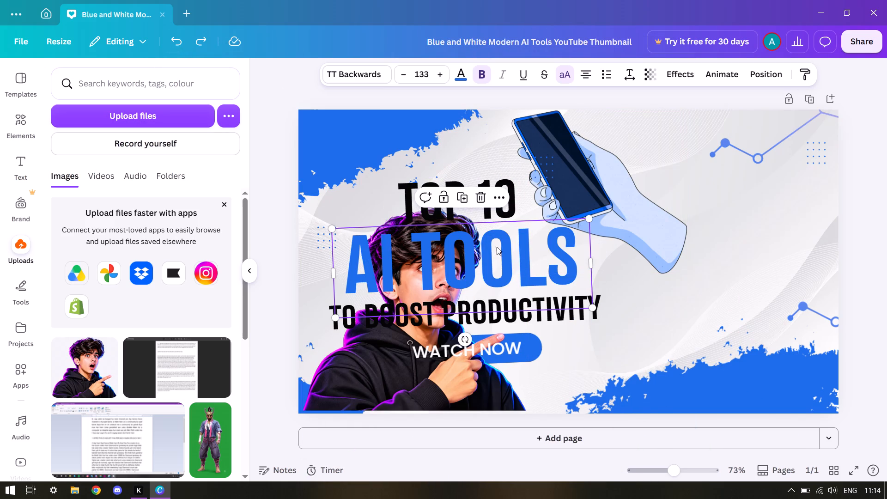
left_click(470, 193)
left_click(486, 206)
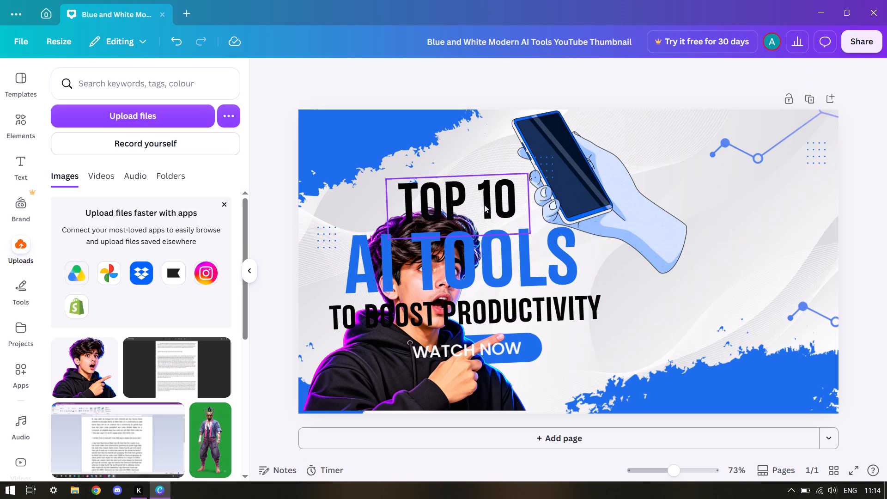
left_click(481, 204)
left_click(476, 153)
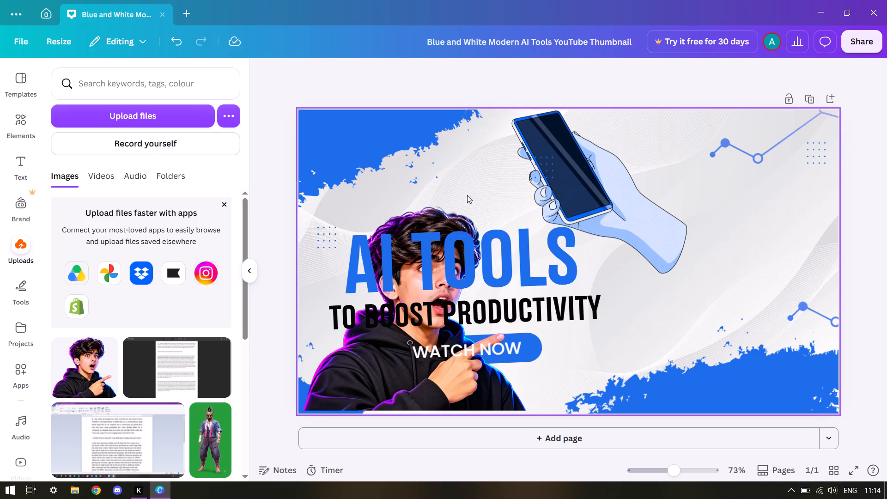
left_click(465, 234)
left_click(483, 199)
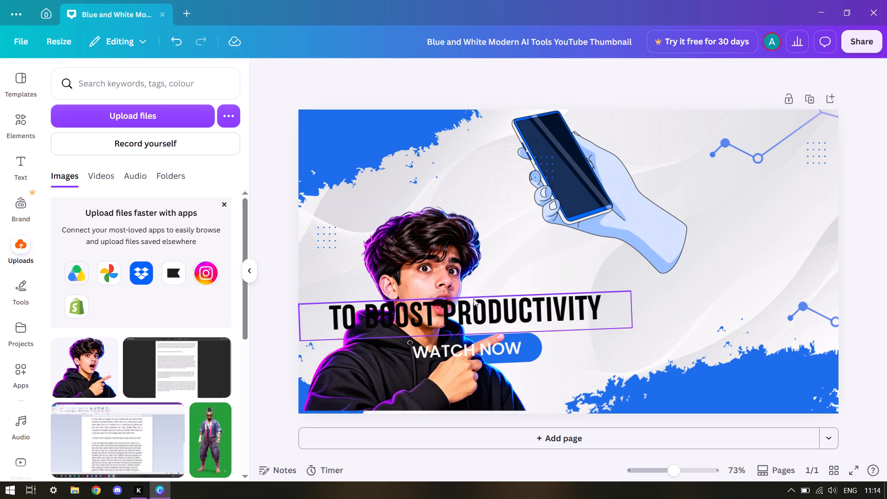
left_click(474, 302)
left_click(482, 273)
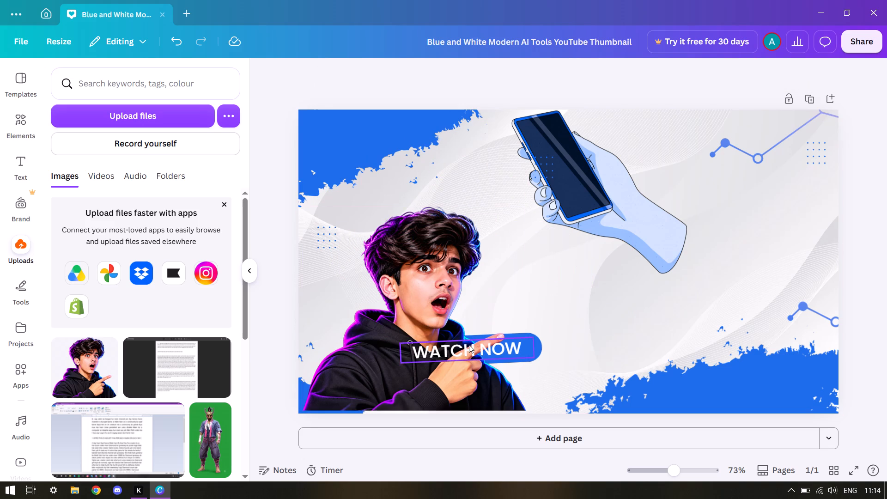
Move the "WATCH NOW" text off the young man's photo to the empty area below the hand and phone.
left_click(469, 345)
left_click_drag(474, 345, 594, 317)
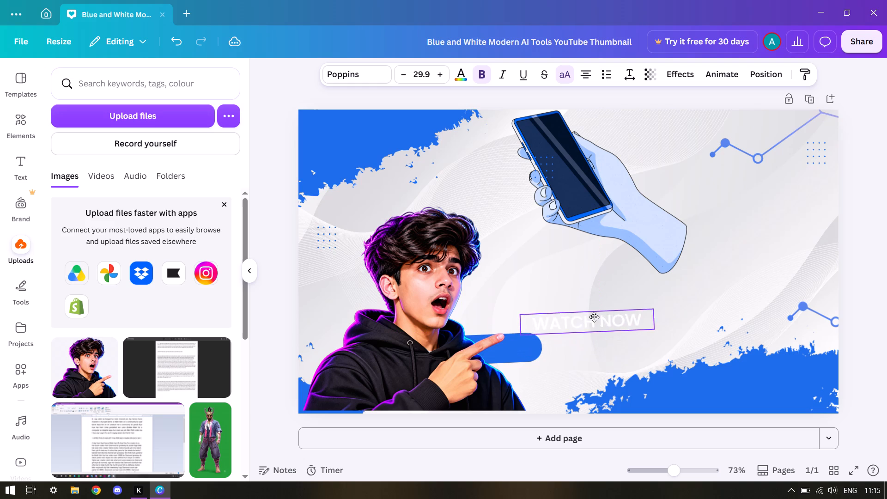
left_click_drag(594, 317, 625, 310)
Move the blue rounded bar behind the relocated "WATCH NOW" text and widen it slightly.
left_click(517, 342)
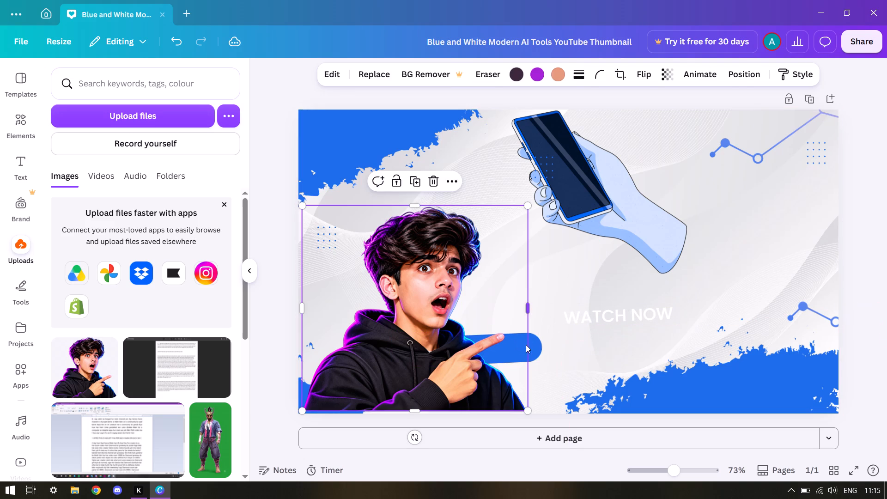
left_click_drag(529, 345, 524, 344)
left_click(539, 349)
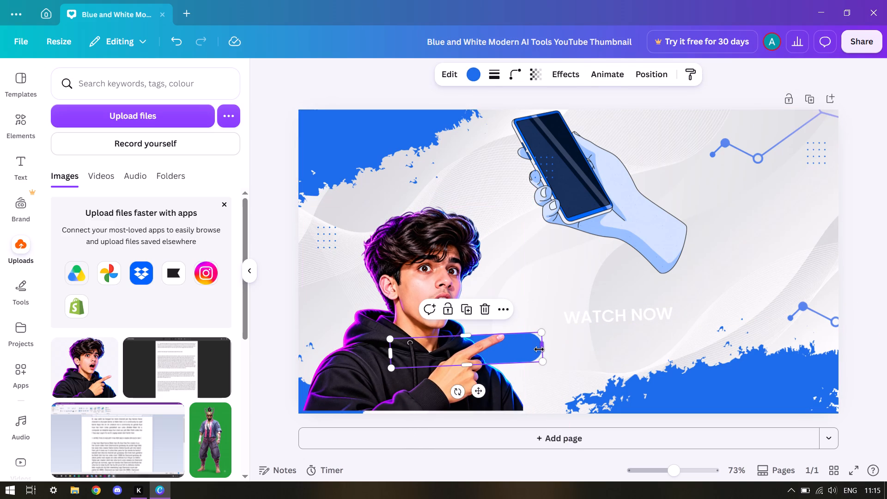
left_click_drag(539, 349, 558, 337)
left_click_drag(547, 344, 677, 315)
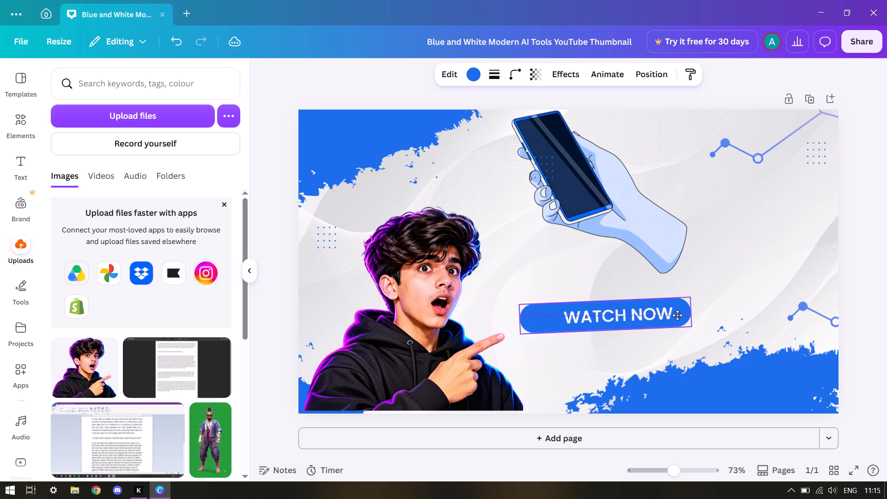
left_click_drag(677, 315, 679, 310)
left_click_drag(695, 324, 683, 324)
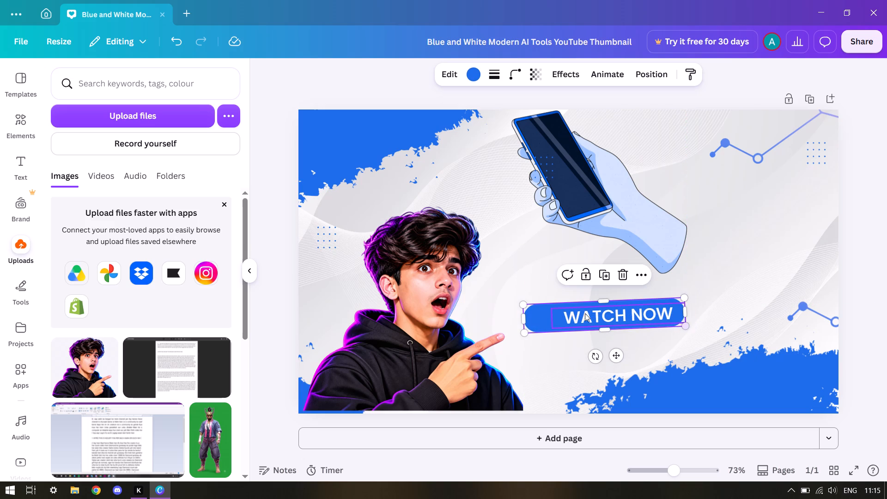
Move the blue rounded bar to the young man's fingertip and centre the "WATCH NOW" text on it.
left_click_drag(578, 313, 559, 319)
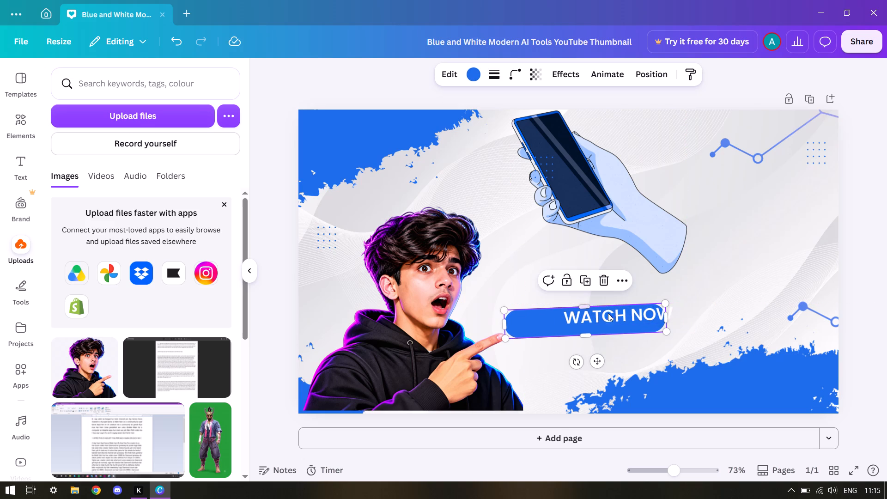
left_click_drag(620, 316, 615, 319)
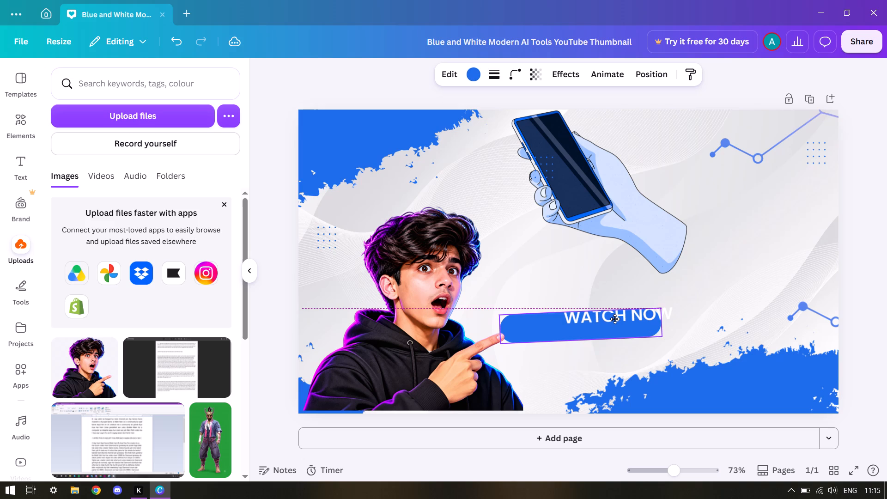
left_click_drag(615, 319, 615, 318)
left_click(638, 316)
left_click_drag(638, 316, 606, 320)
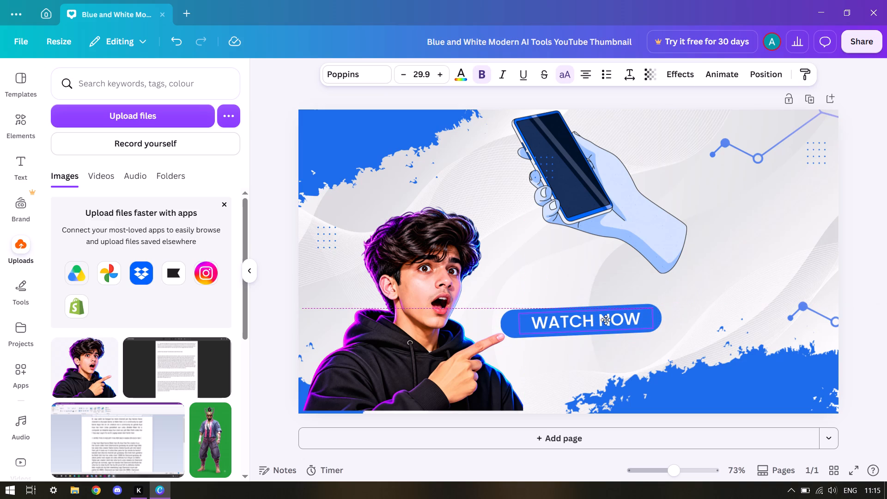
left_click_drag(606, 320, 605, 320)
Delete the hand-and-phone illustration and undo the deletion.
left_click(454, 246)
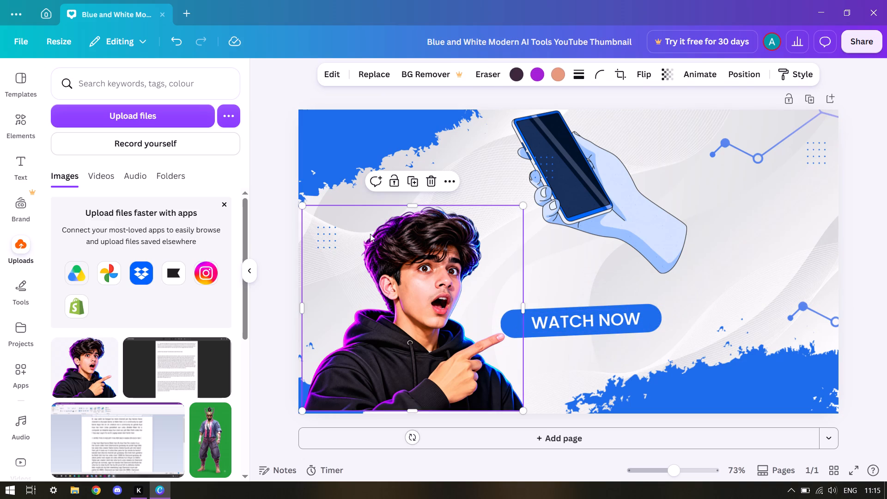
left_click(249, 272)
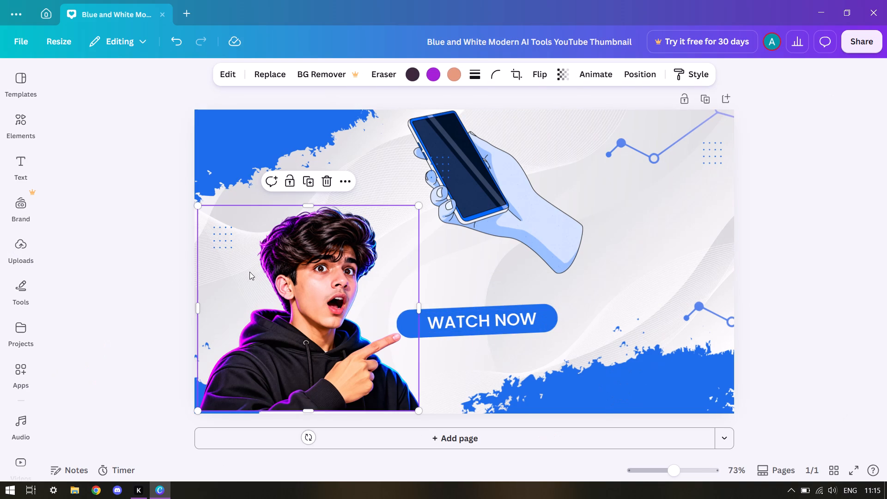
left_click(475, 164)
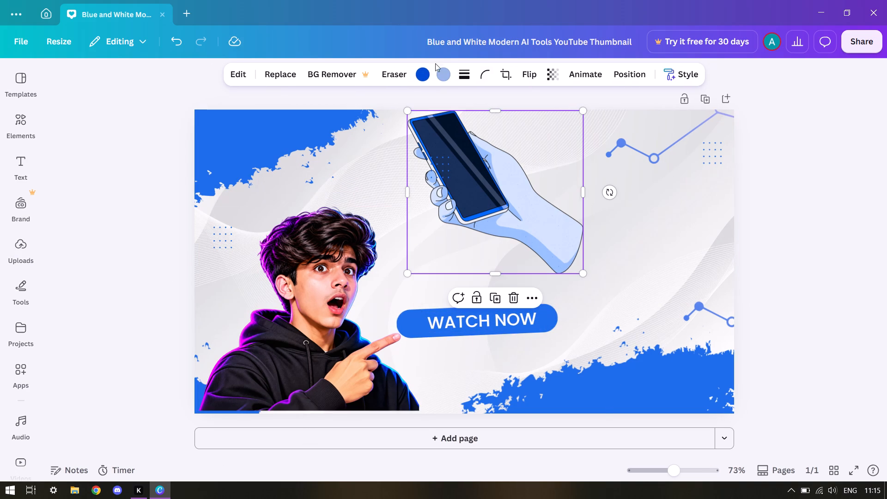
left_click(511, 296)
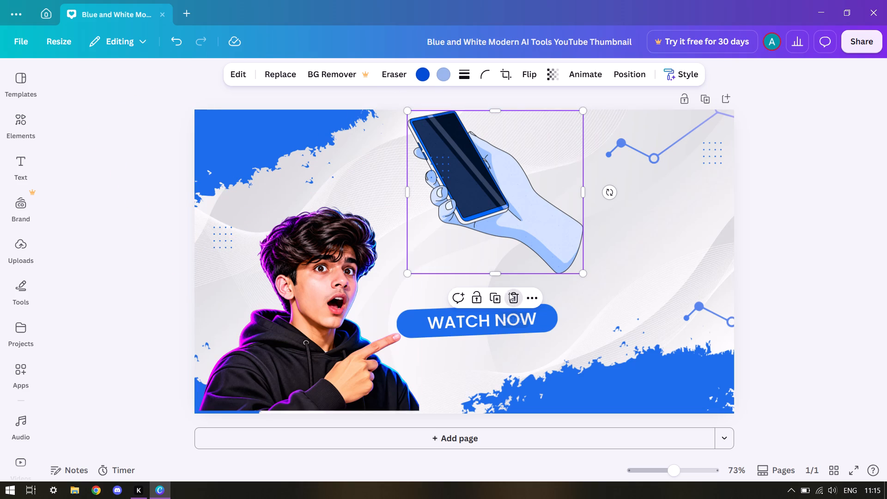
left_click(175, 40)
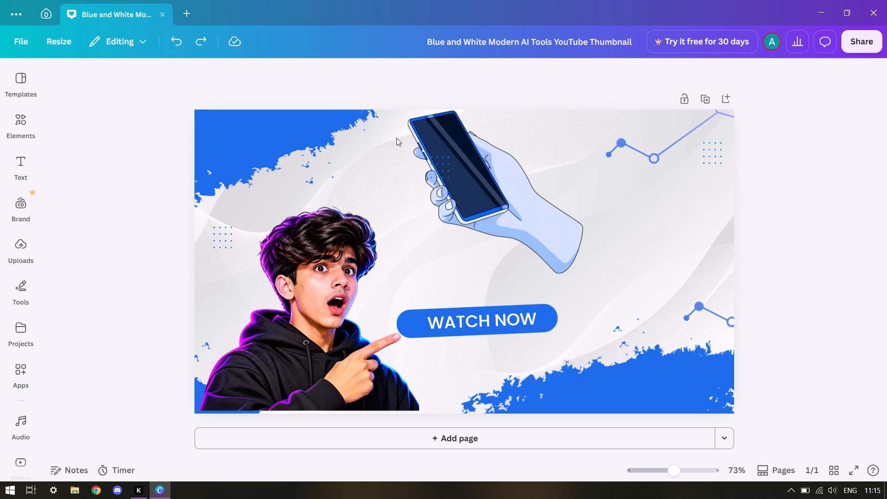
Delete the hand-and-phone illustration above the "WATCH NOW" bar.
left_click(447, 172)
left_click(482, 195)
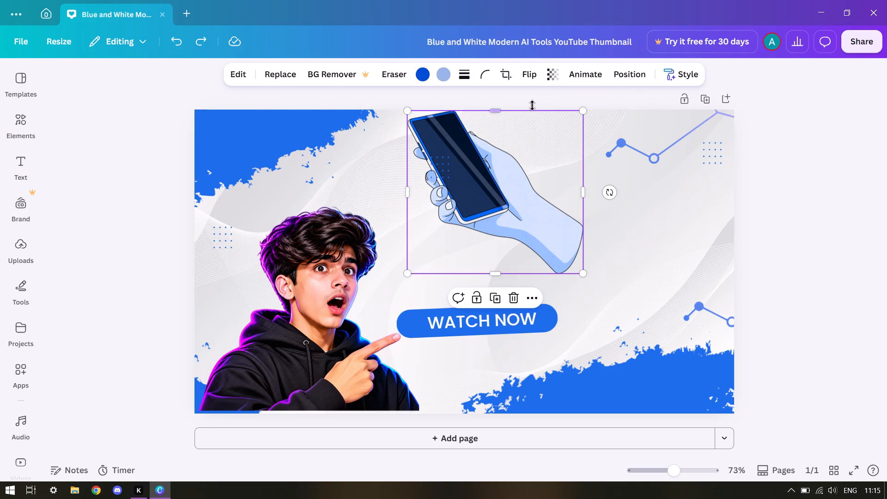
left_click(520, 201)
left_click(470, 182)
left_click(511, 300)
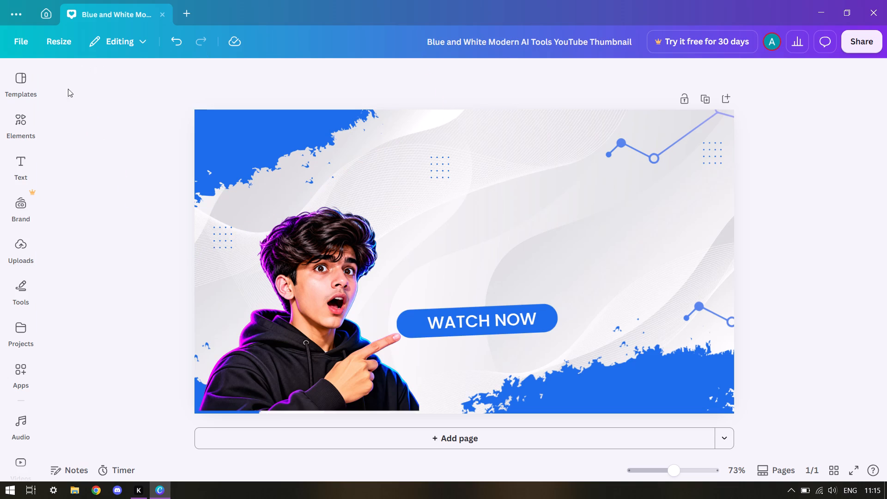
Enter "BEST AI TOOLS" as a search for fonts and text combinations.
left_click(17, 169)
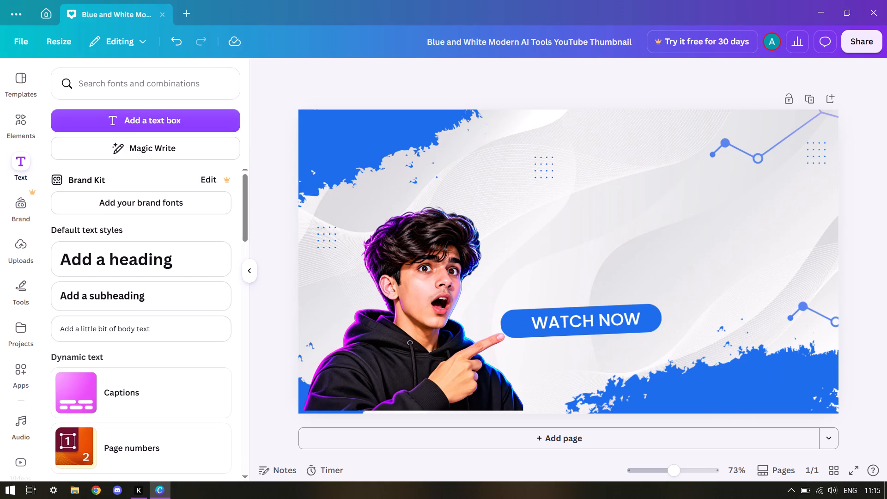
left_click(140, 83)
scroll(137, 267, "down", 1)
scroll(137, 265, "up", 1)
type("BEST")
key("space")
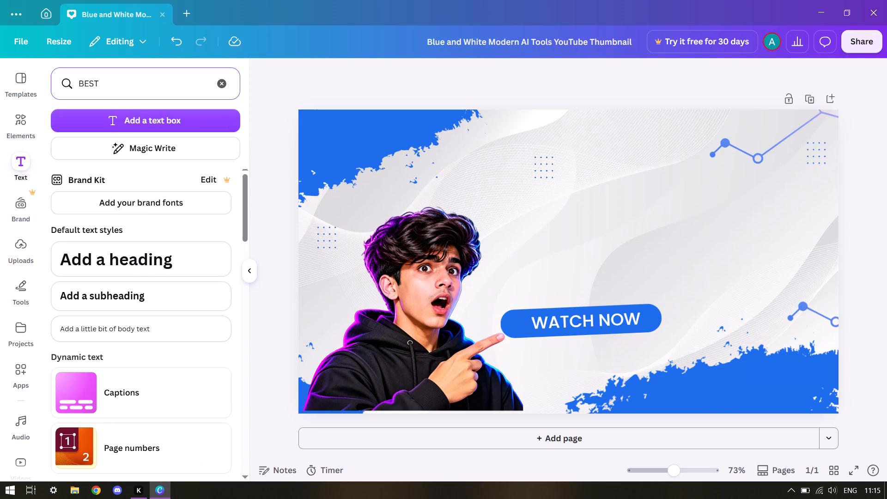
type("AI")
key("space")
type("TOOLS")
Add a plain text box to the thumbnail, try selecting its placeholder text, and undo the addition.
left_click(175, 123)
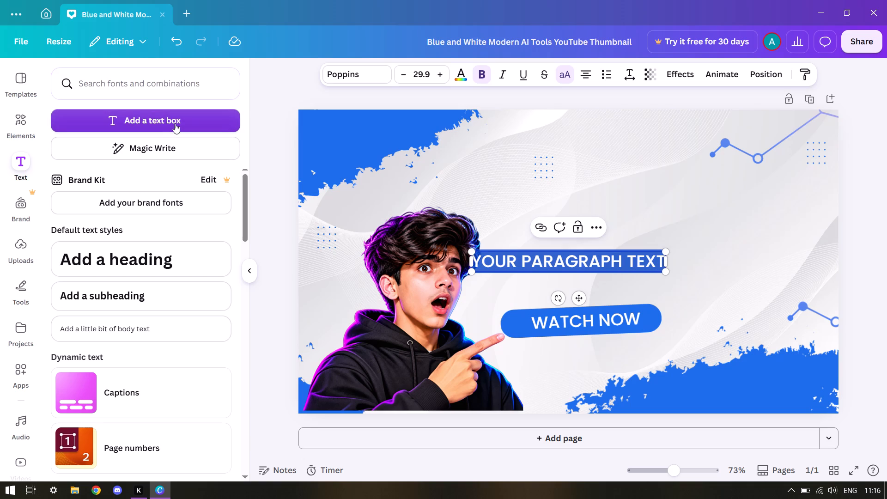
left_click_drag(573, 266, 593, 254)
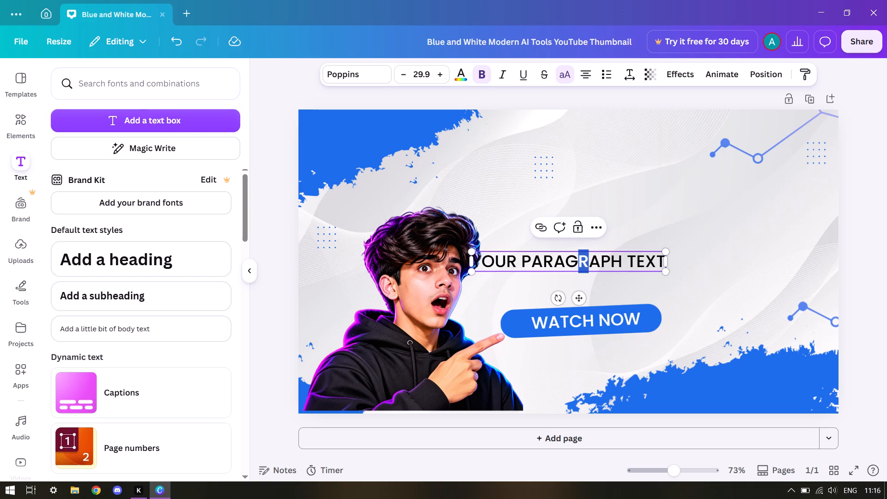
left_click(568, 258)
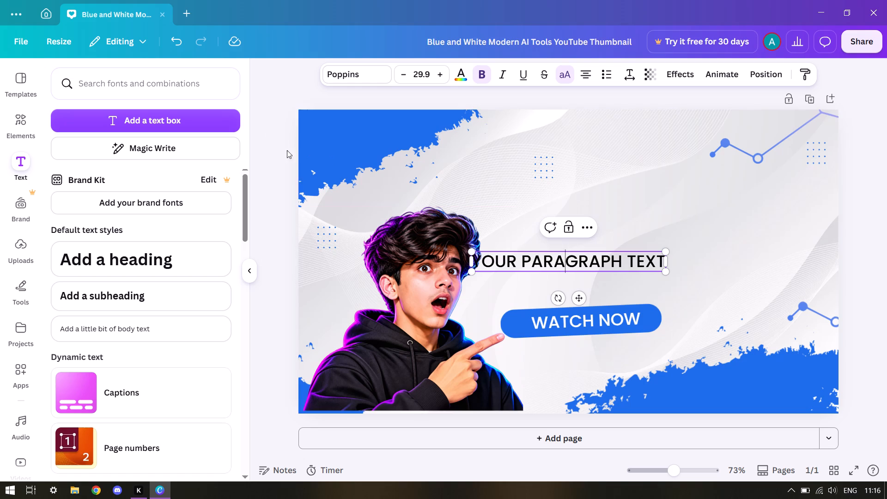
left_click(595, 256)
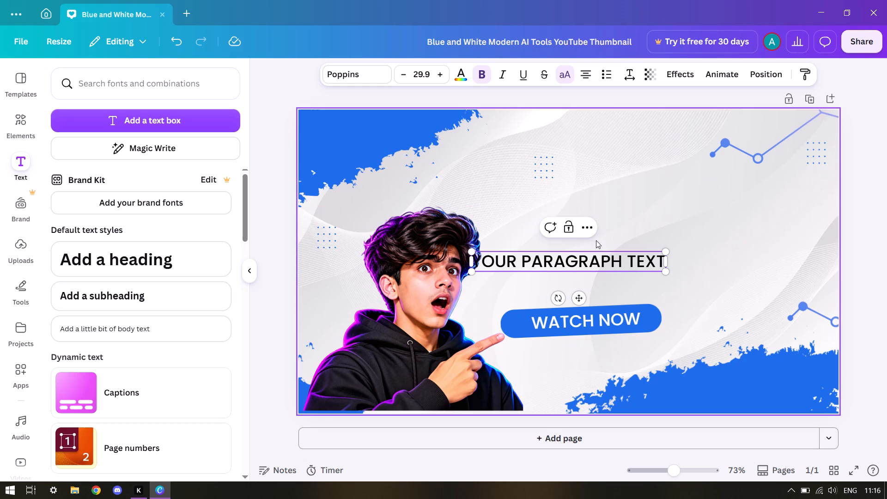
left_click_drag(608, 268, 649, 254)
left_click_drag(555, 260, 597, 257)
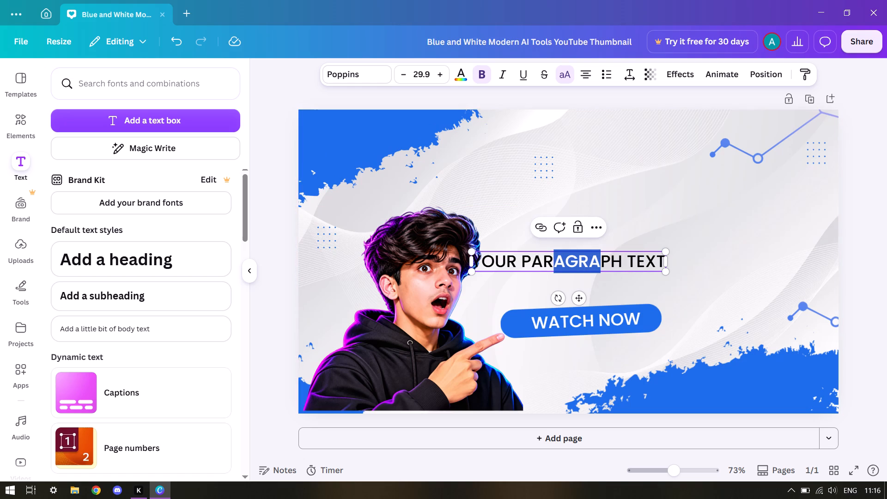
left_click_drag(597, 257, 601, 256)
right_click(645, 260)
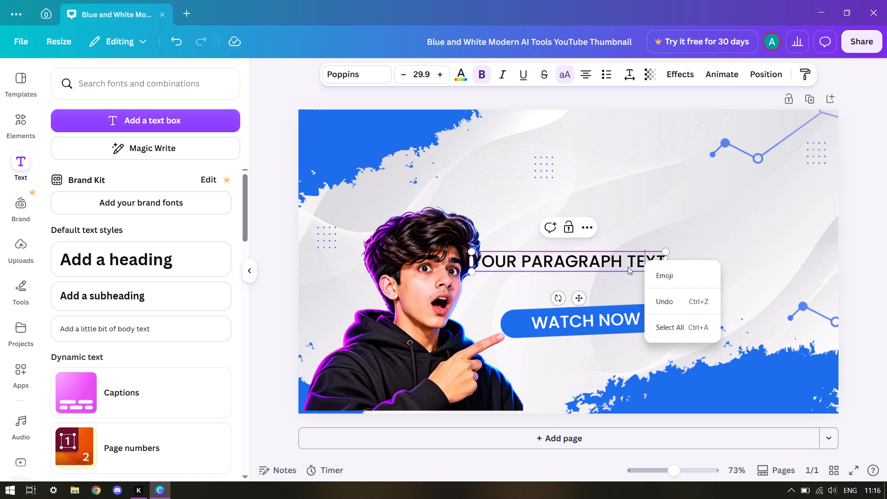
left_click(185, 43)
Browse the text styles and add the recently used red and yellow "FREE SHIPPING" combination to the thumbnail.
scroll(118, 229, "down", 1)
scroll(125, 183, "down", 2)
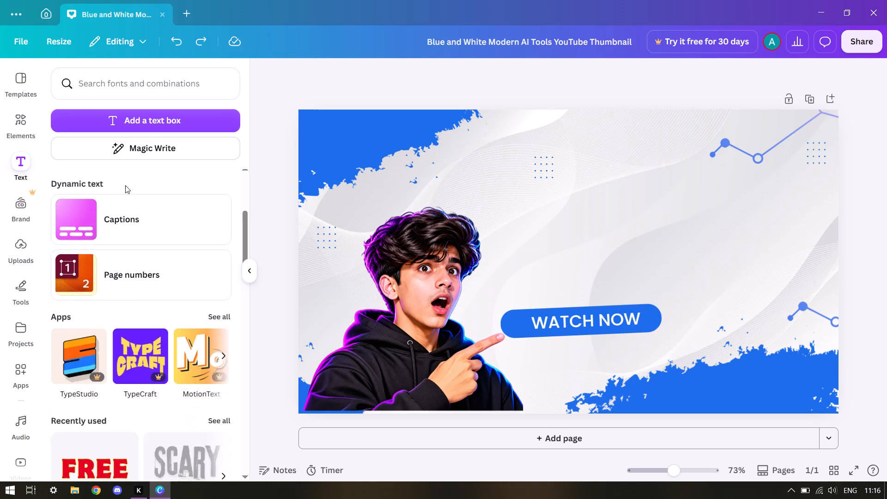
scroll(125, 207, "down", 4)
scroll(127, 260, "down", 1)
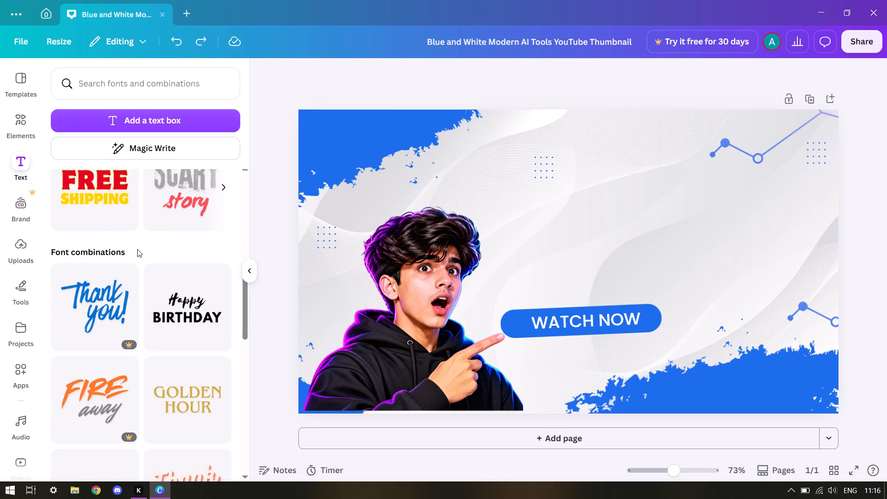
scroll(137, 248, "up", 1)
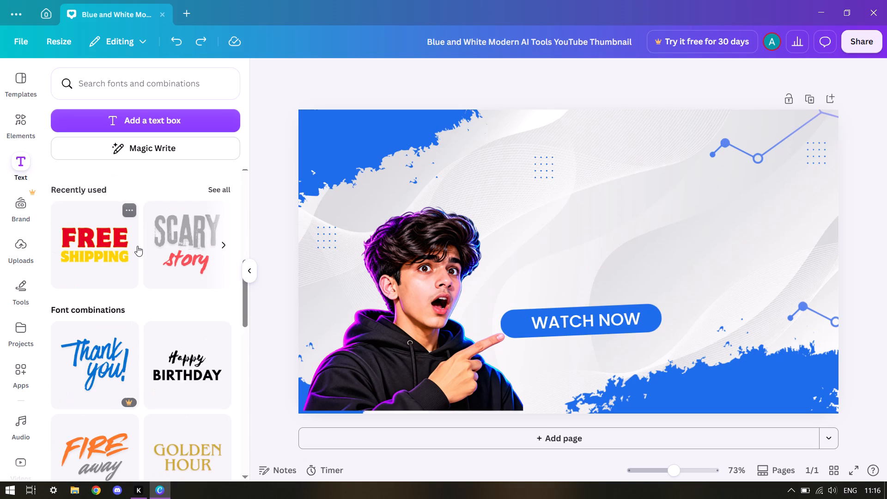
scroll(126, 305, "down", 2)
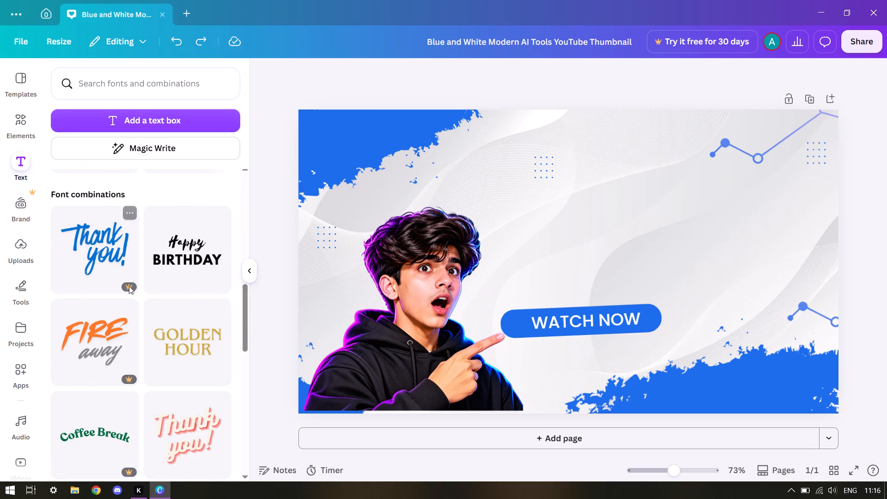
scroll(129, 285, "up", 3)
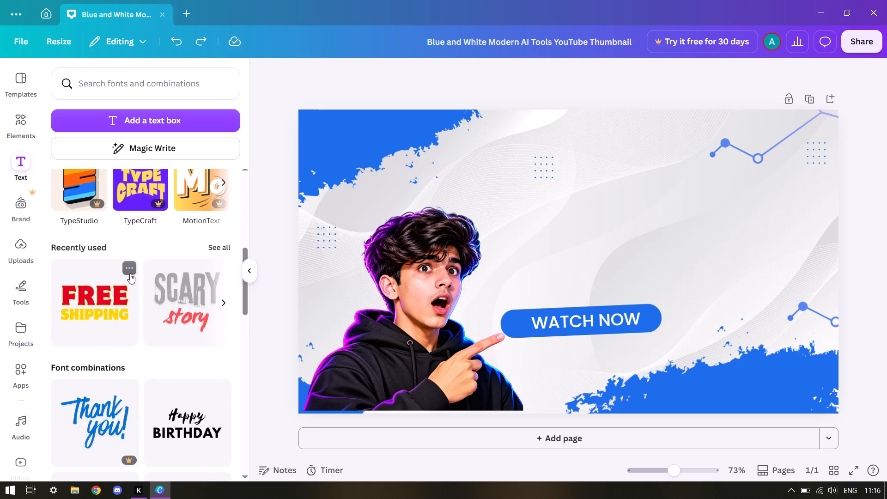
left_click(115, 291)
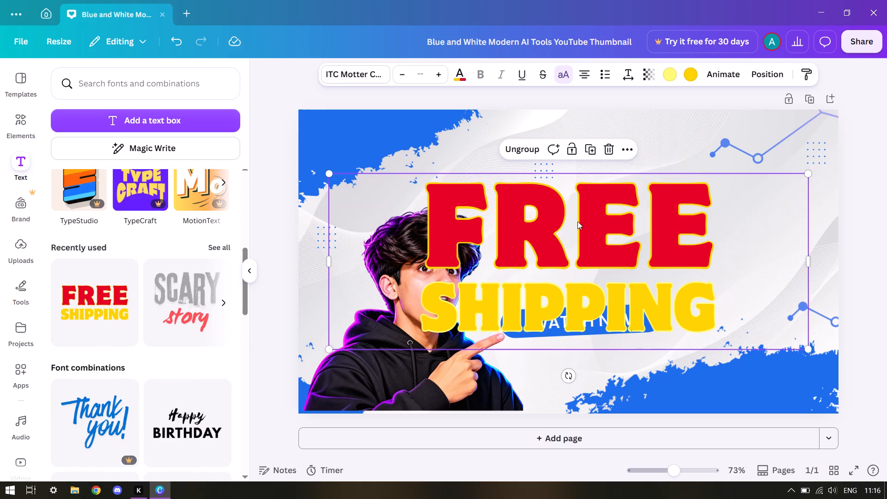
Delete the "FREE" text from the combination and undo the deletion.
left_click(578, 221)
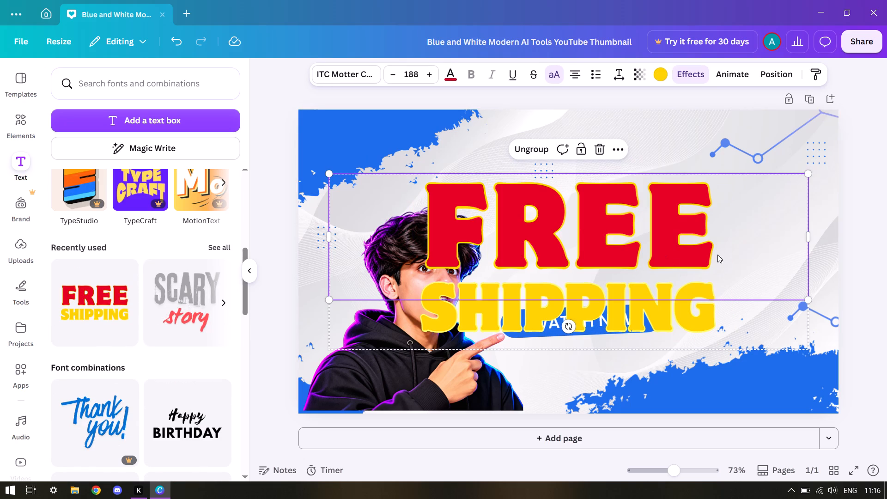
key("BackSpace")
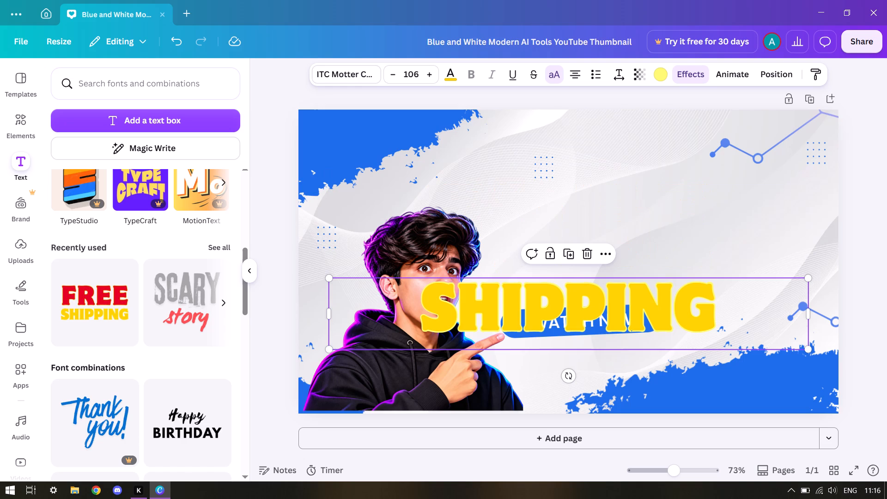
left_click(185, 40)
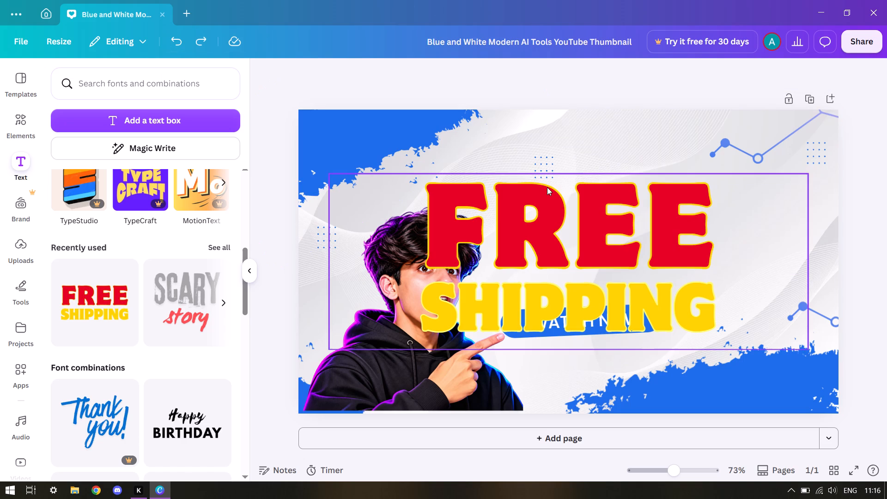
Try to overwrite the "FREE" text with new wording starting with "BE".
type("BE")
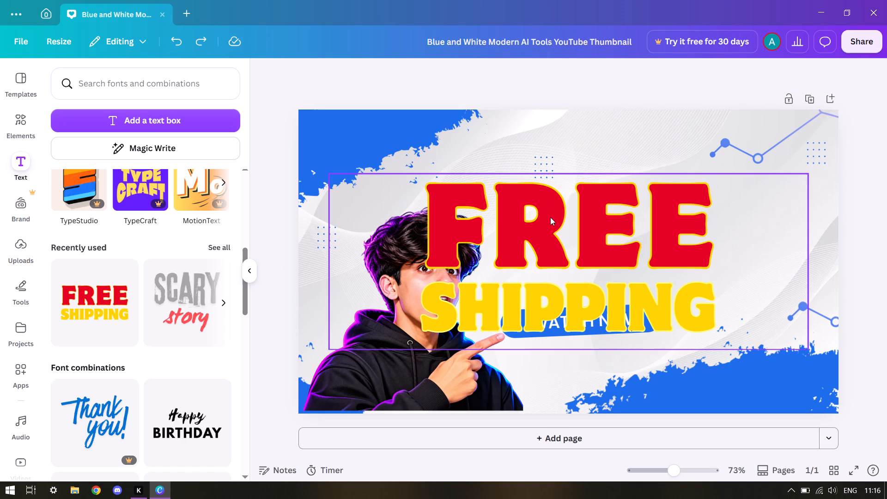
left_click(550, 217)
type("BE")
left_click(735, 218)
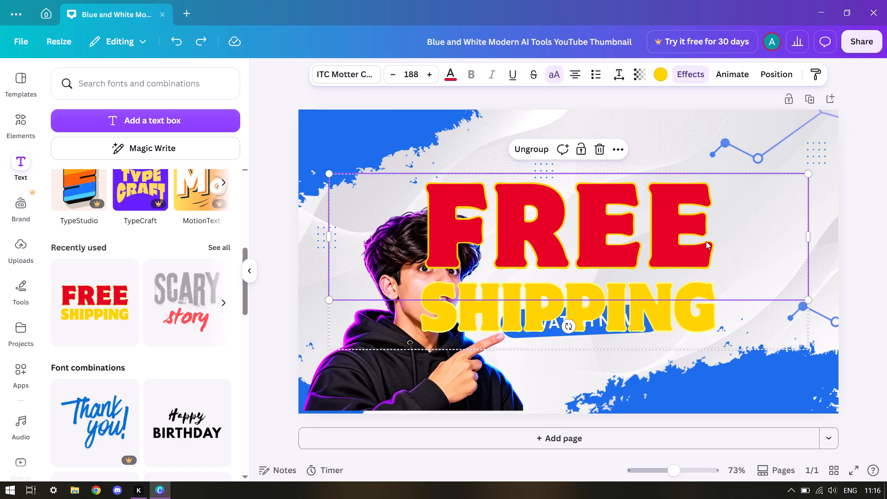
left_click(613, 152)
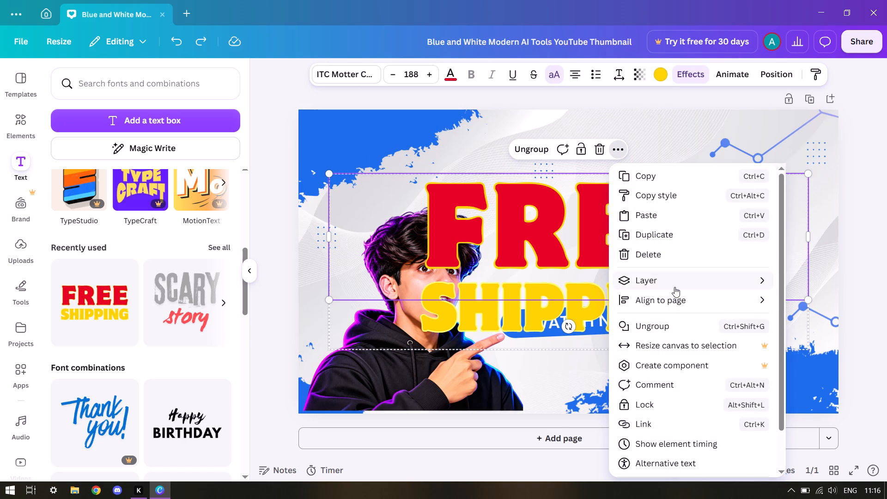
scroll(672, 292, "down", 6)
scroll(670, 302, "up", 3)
Replace the red "FREE" text in the combination with "BEST AI".
left_click(535, 224)
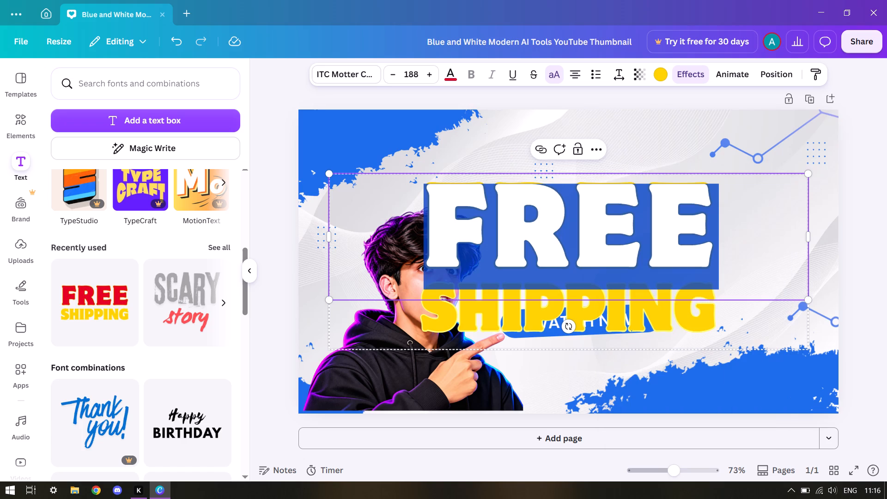
key("BackSpace")
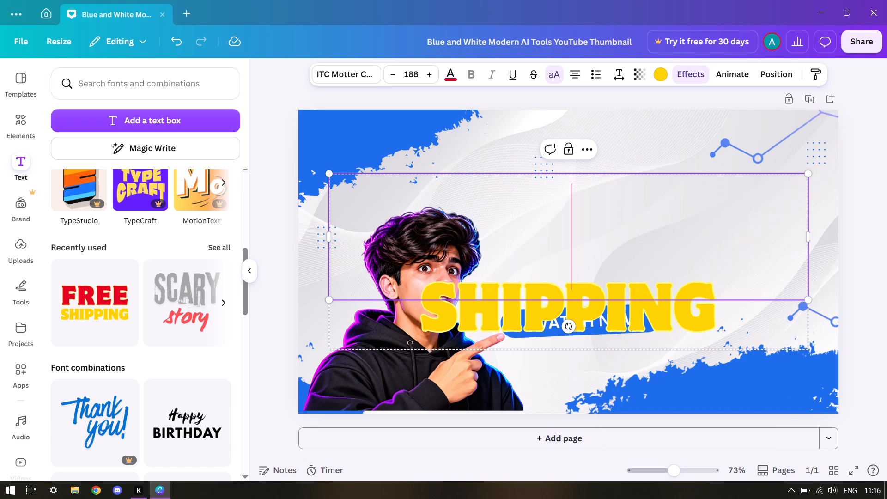
type("BE")
type("ST")
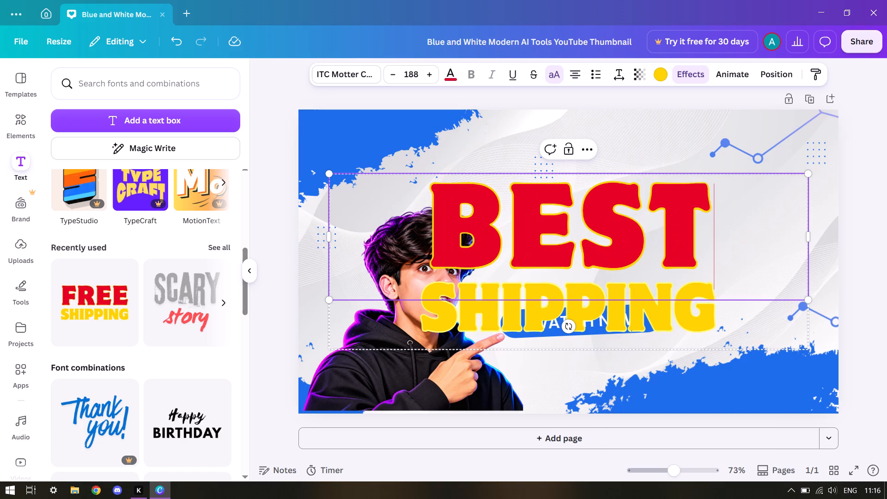
key("space")
type("AI")
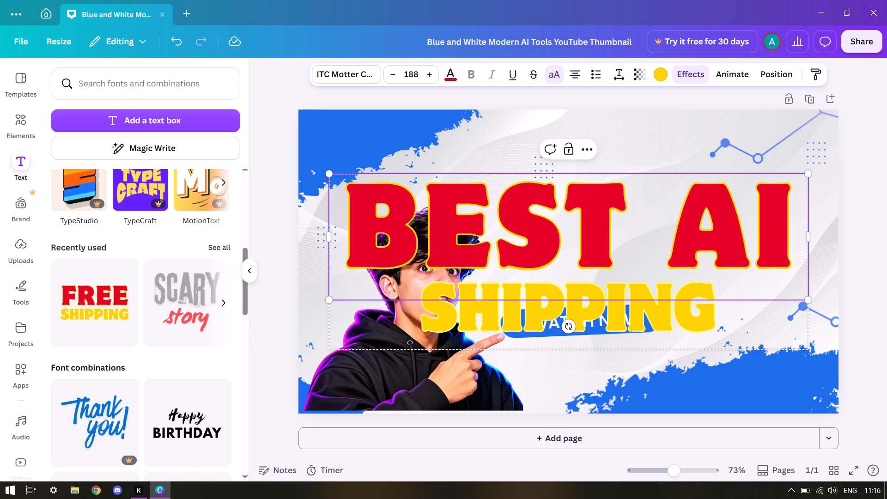
Replace the yellow "SHIPPING" text in the combination with "TOOLS".
left_click(632, 319)
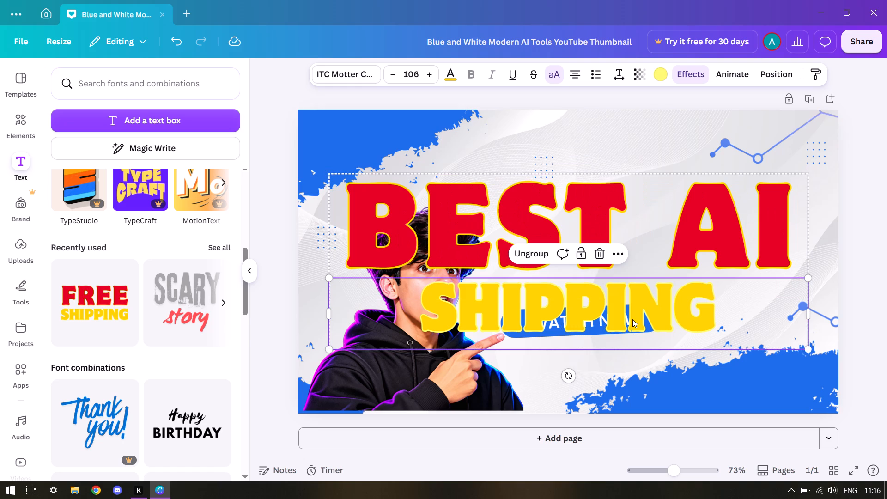
double_click(632, 319)
key("BackSpace")
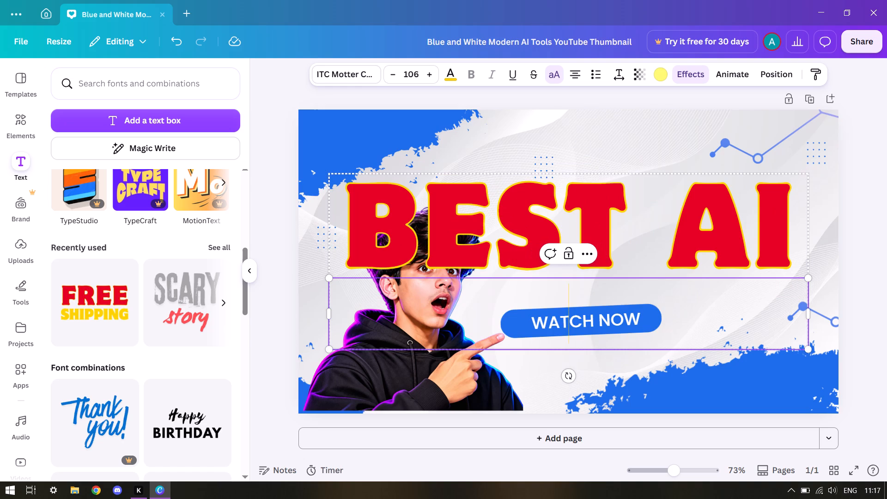
type("TOOL")
key("s")
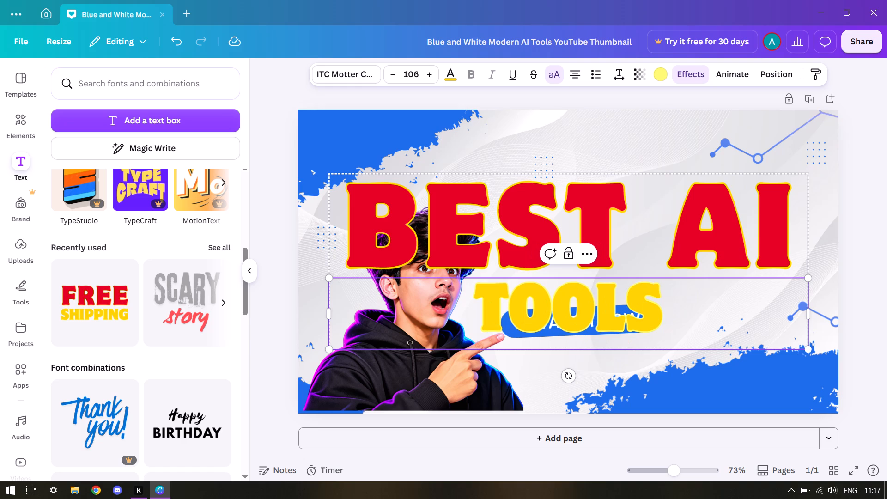
Shrink the "BEST AI" text to a font size of about 87 and move it to the thumbnail's top centre.
left_click(581, 209)
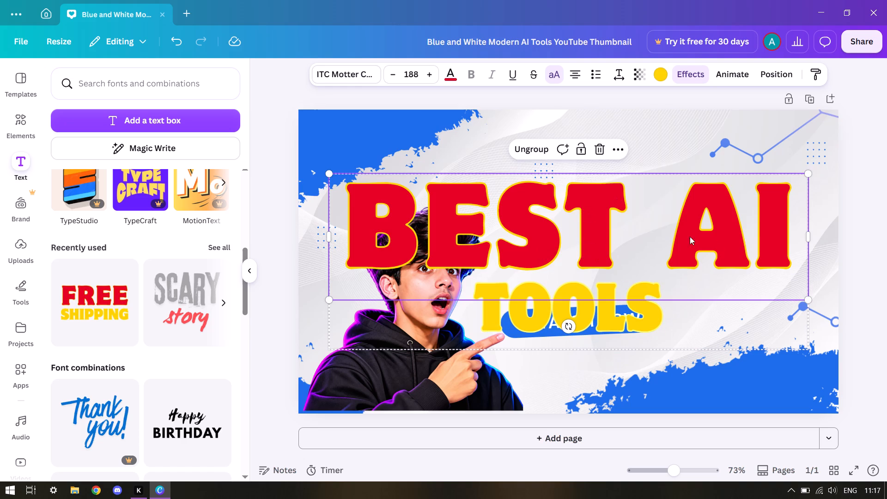
left_click_drag(804, 300, 564, 243)
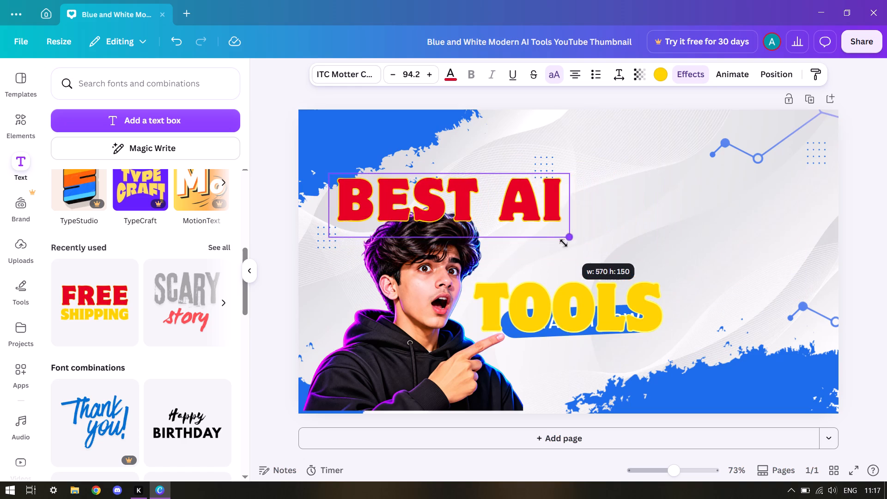
left_click_drag(564, 243, 547, 237)
left_click_drag(504, 217, 647, 169)
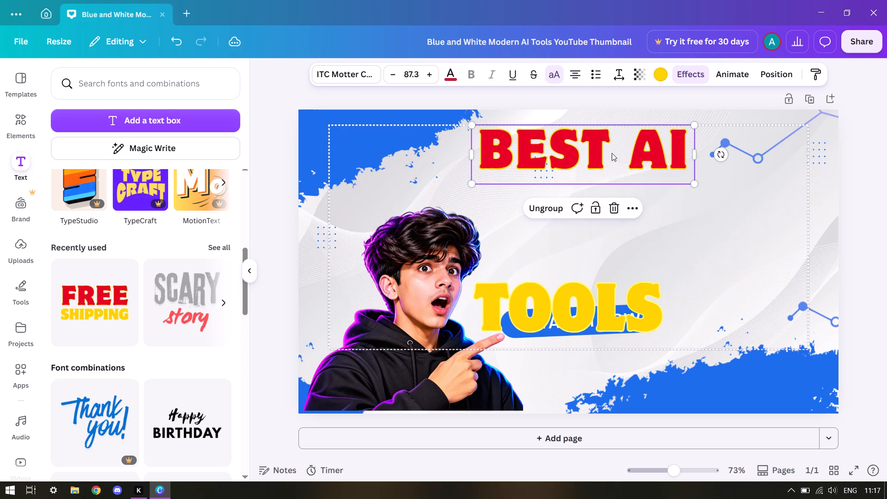
left_click_drag(611, 150, 611, 136)
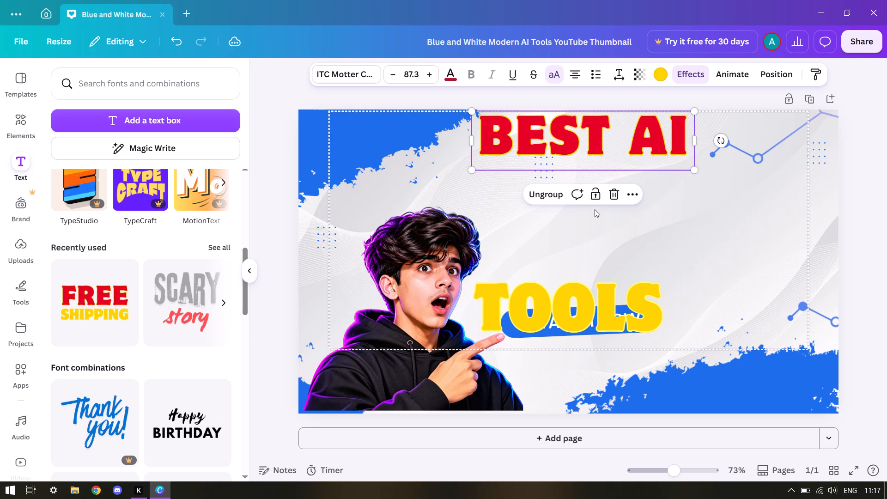
Shrink the "TOOLS" text to a font size of about 90 and move it beneath "BEST AI".
left_click_drag(587, 286, 588, 166)
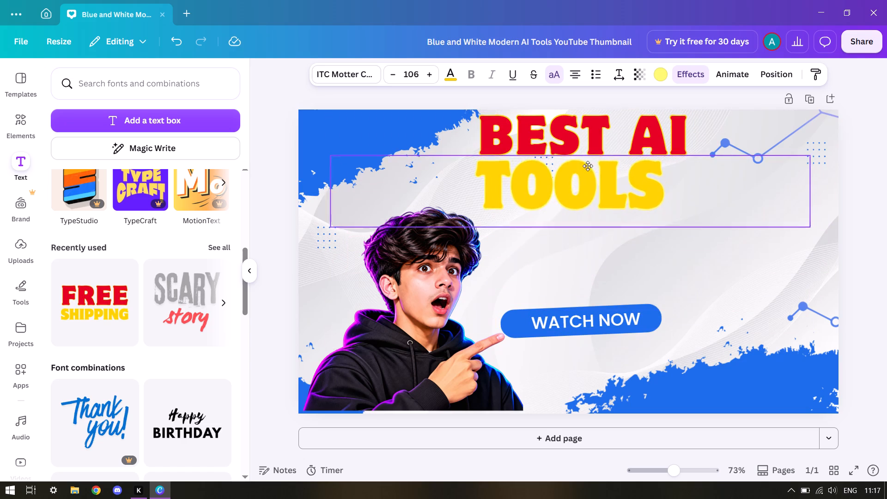
left_click_drag(588, 166, 591, 193)
left_click_drag(814, 258, 745, 247)
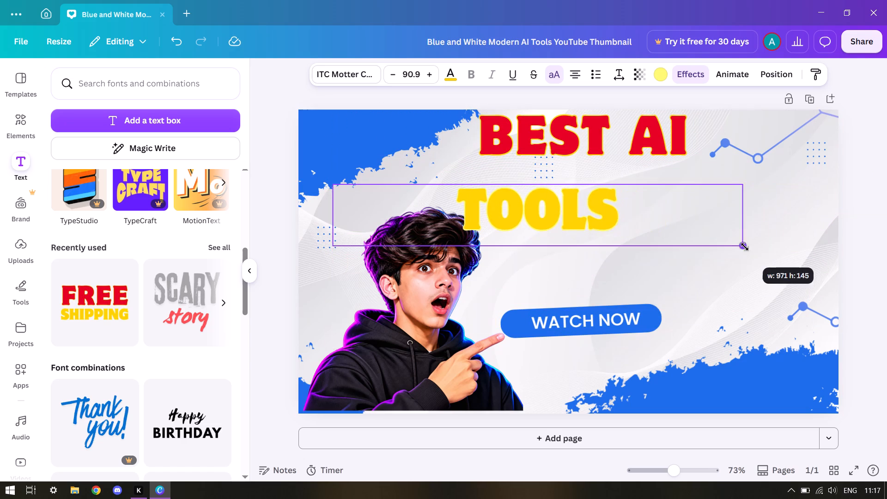
left_click_drag(745, 247, 742, 246)
left_click_drag(602, 212, 639, 207)
Fine-tune the title lines so "TOOLS" sits close beneath "BEST AI" and centred under it.
left_click_drag(637, 136, 637, 143)
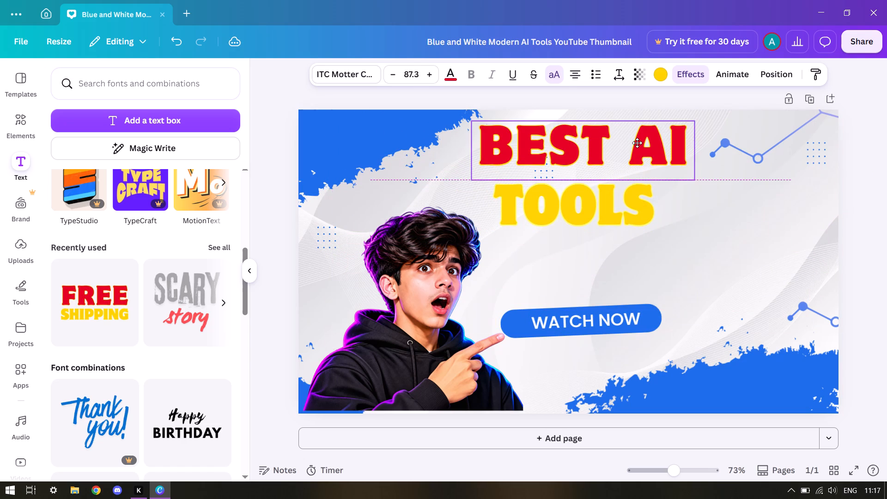
left_click_drag(637, 143, 635, 141)
left_click(663, 208)
left_click_drag(657, 210, 654, 204)
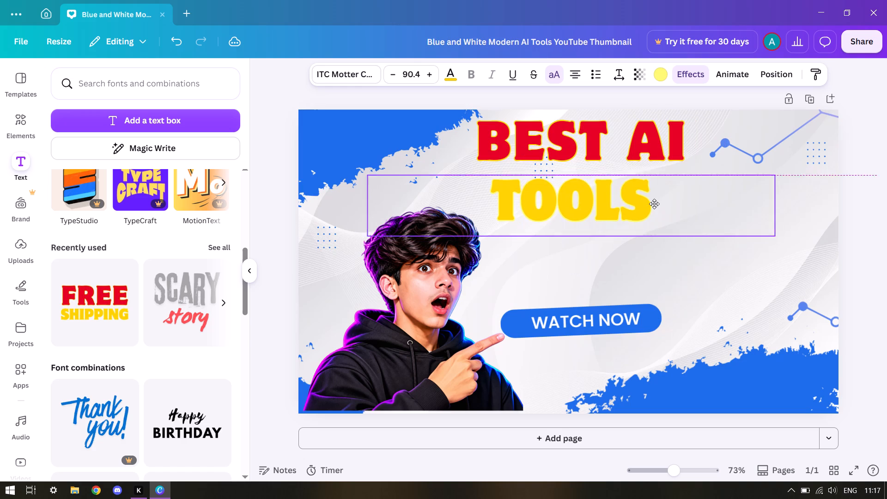
left_click_drag(654, 204, 664, 194)
left_click(624, 261)
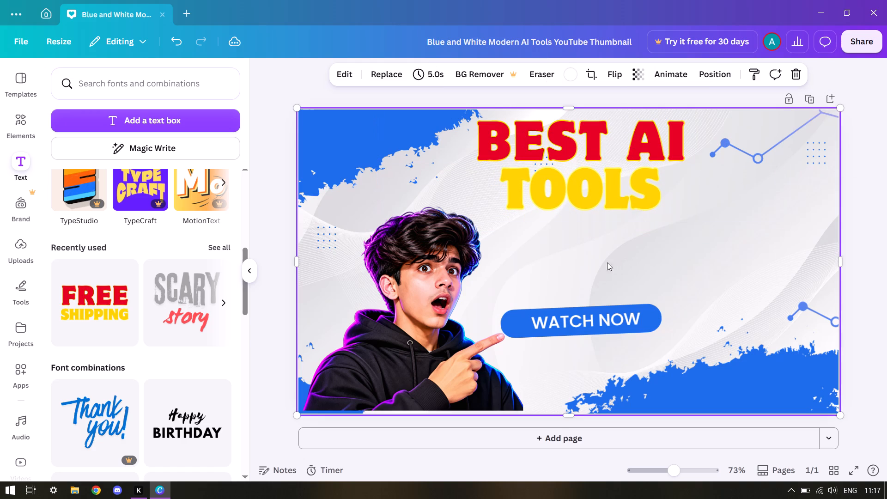
Nudge the photo of the pointing young man slightly further toward the thumbnail's left edge.
left_click_drag(432, 309, 427, 310)
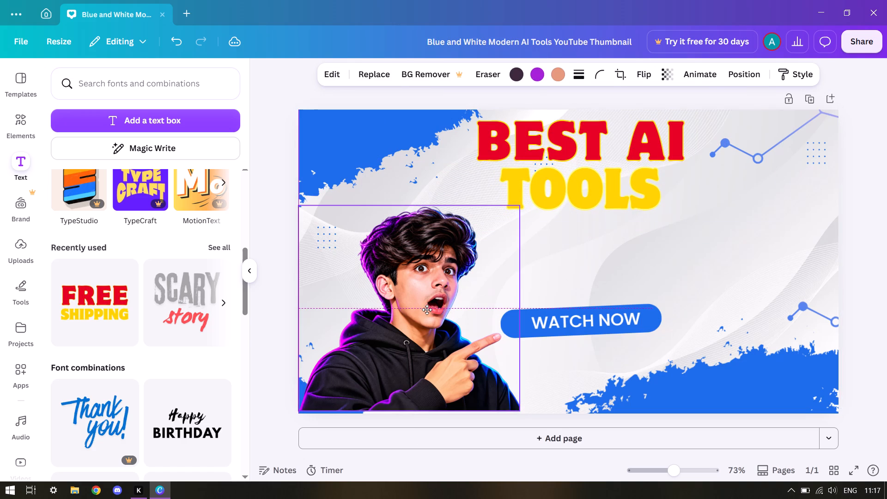
left_click_drag(427, 310, 424, 310)
Delete the "WATCH NOW" text and the blue bar behind it.
left_click_drag(555, 322, 548, 323)
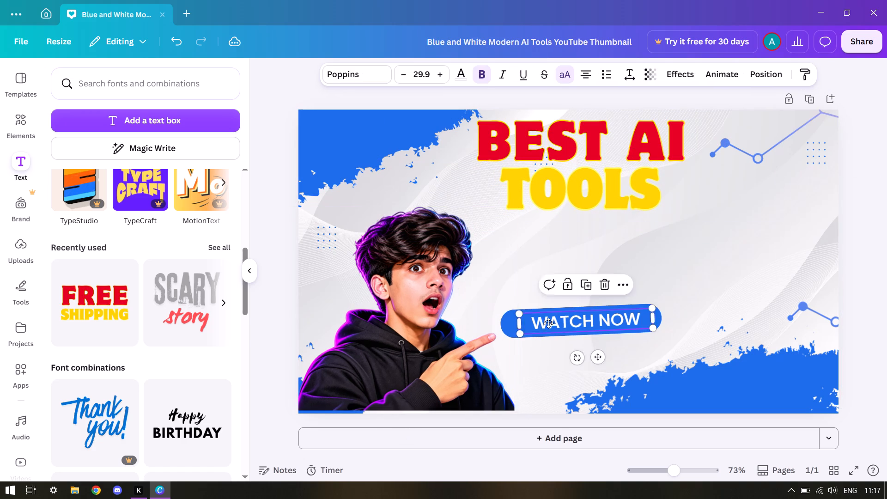
left_click_drag(548, 323, 548, 323)
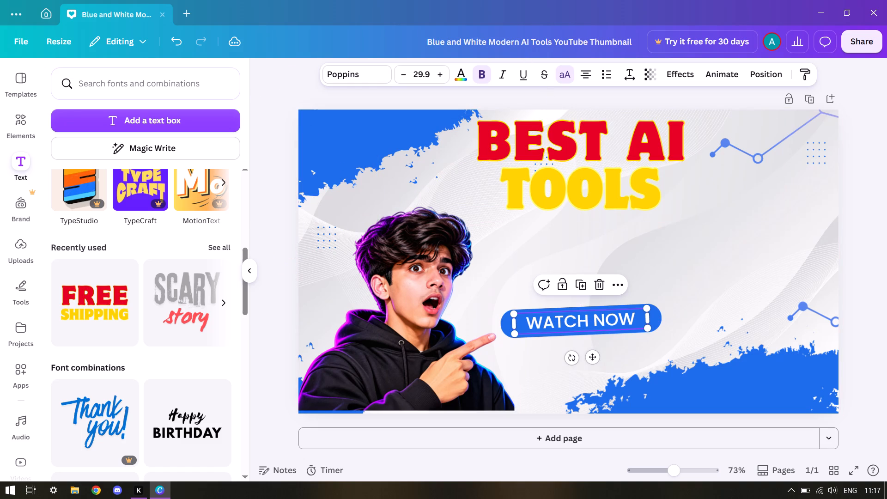
left_click(598, 285)
left_click(588, 316)
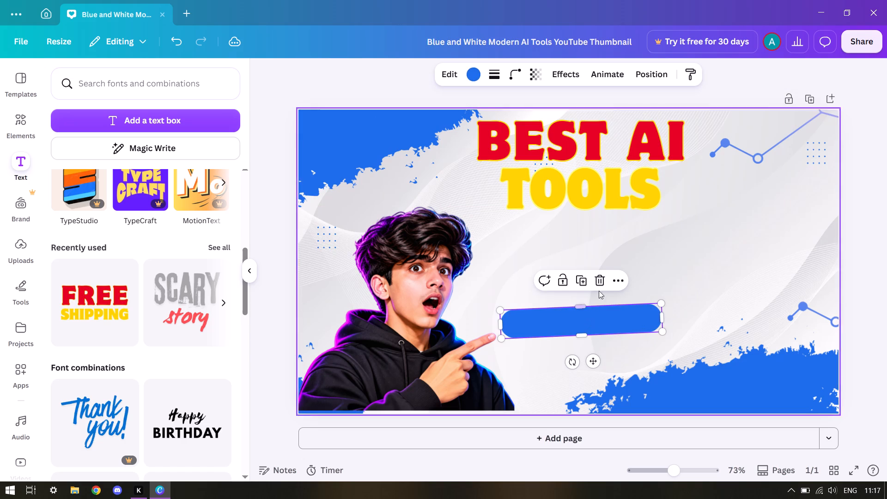
left_click(602, 286)
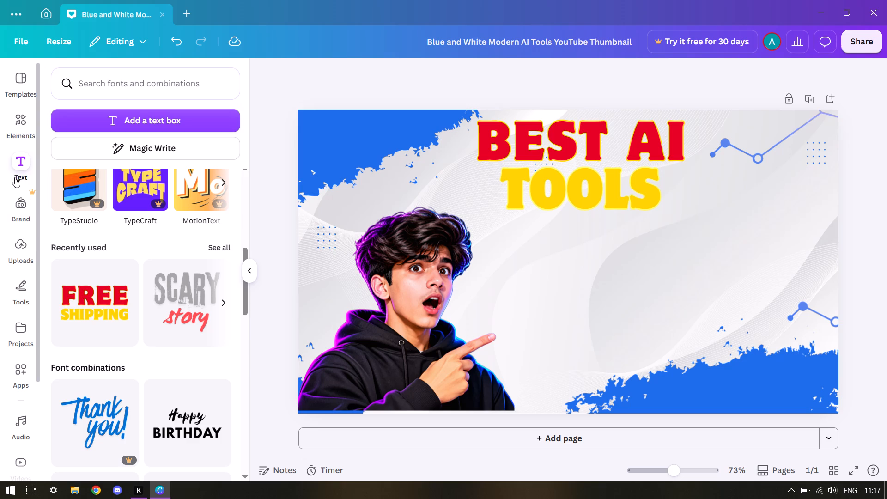
Search the graphics elements for "AI" and place the cross-legged teal robot in the empty area opposite the photo.
left_click(19, 136)
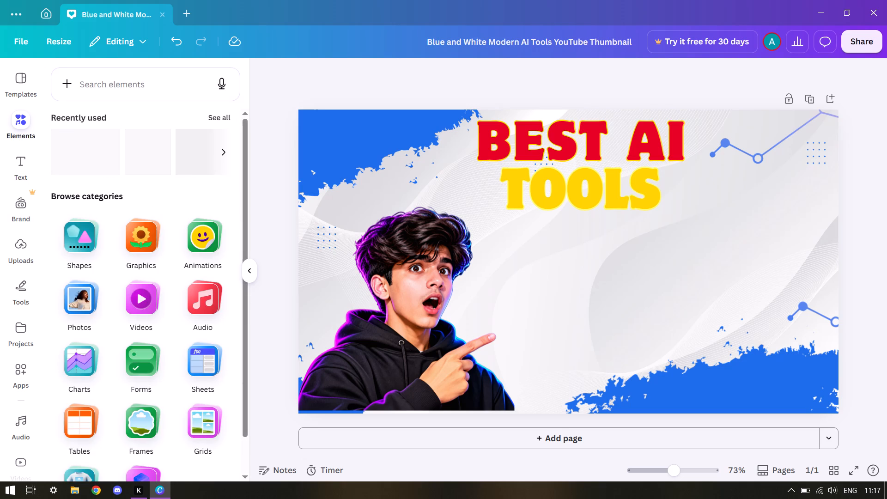
left_click(129, 98)
key("a")
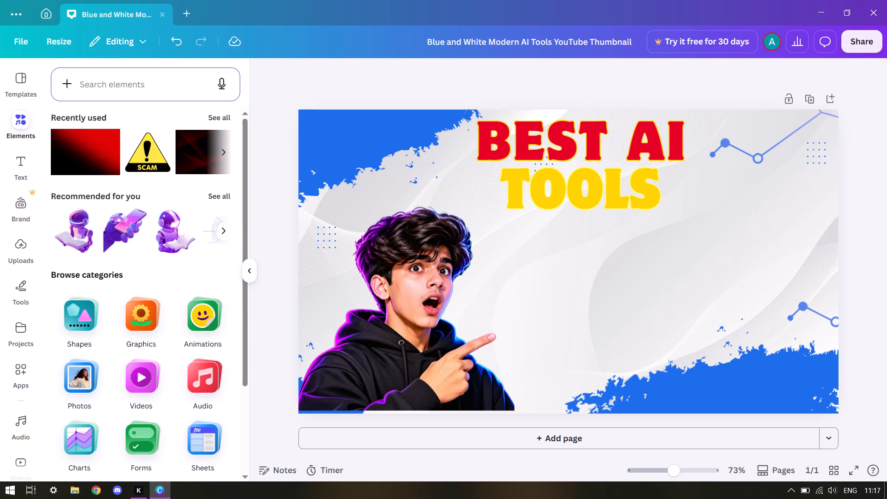
left_click(129, 98)
left_click(118, 77)
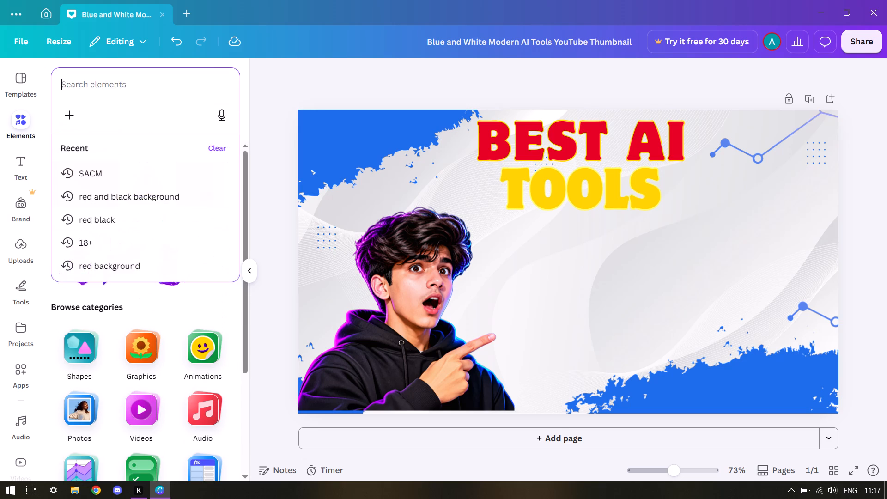
type("AI")
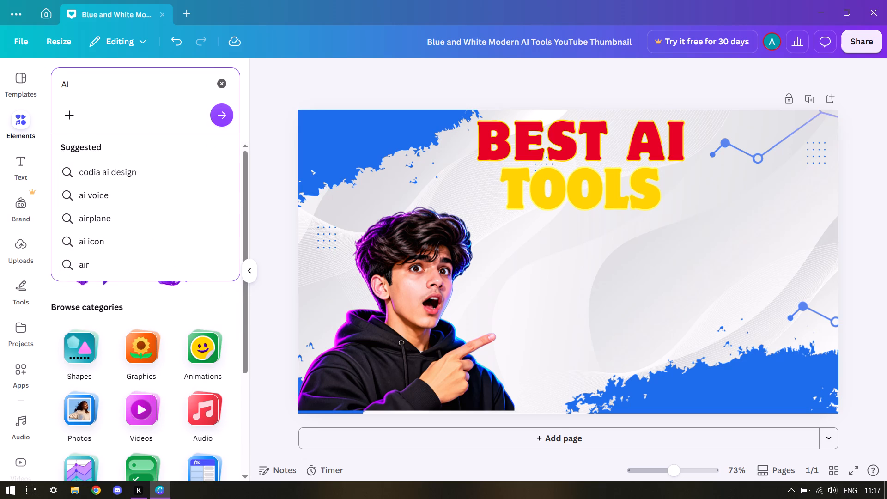
key("Return")
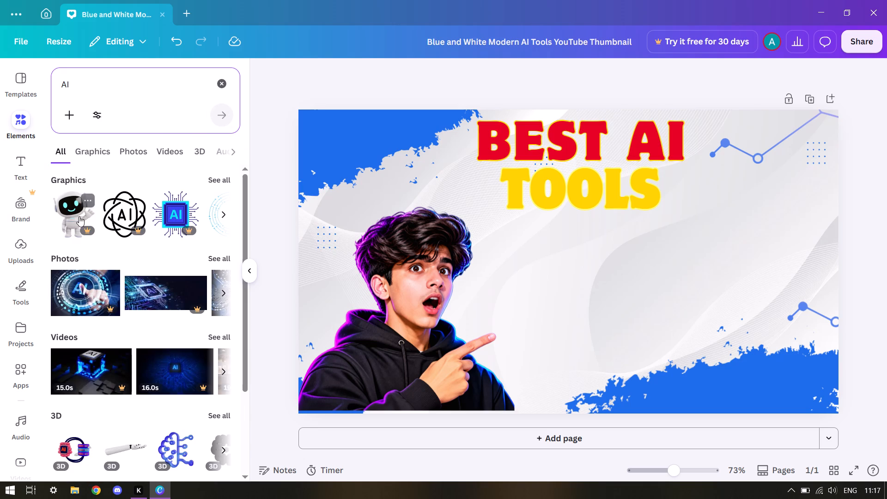
scroll(121, 236, "down", 3)
scroll(122, 236, "up", 3)
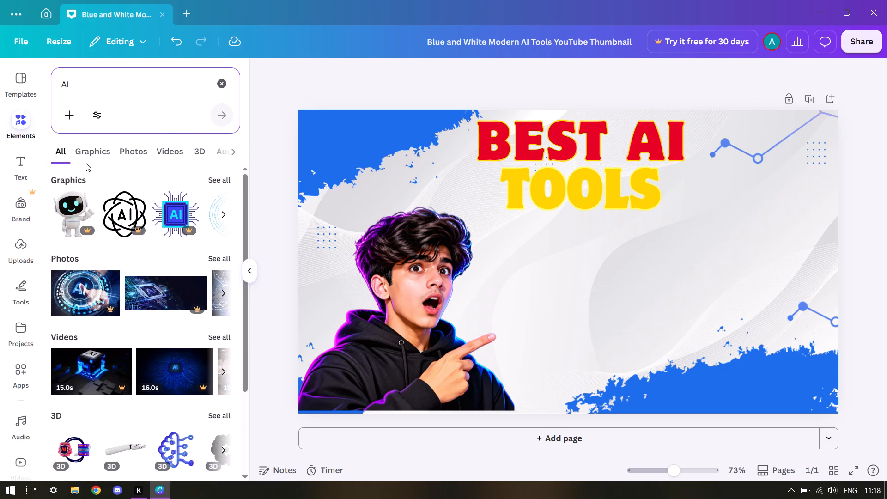
left_click(93, 150)
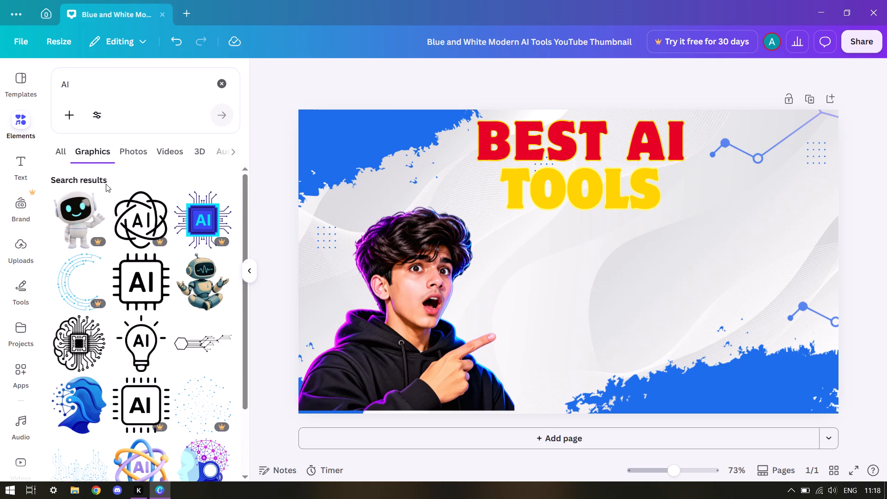
scroll(106, 185, "down", 1)
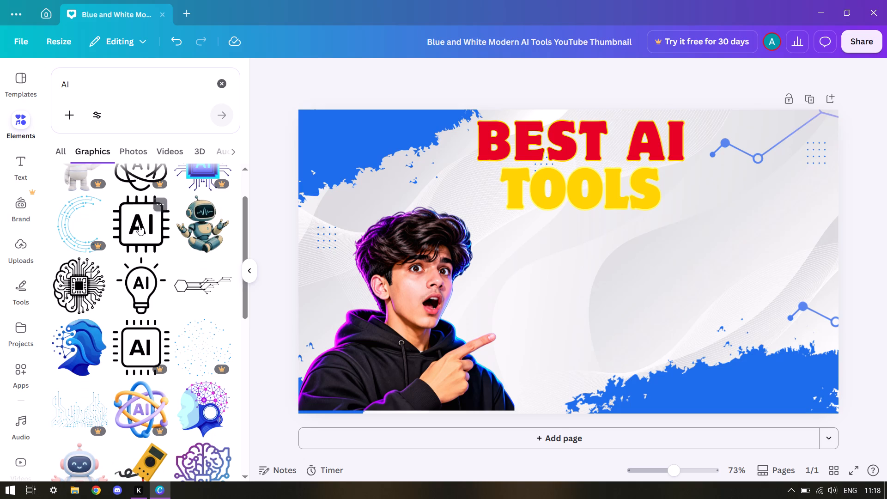
left_click_drag(217, 234, 613, 188)
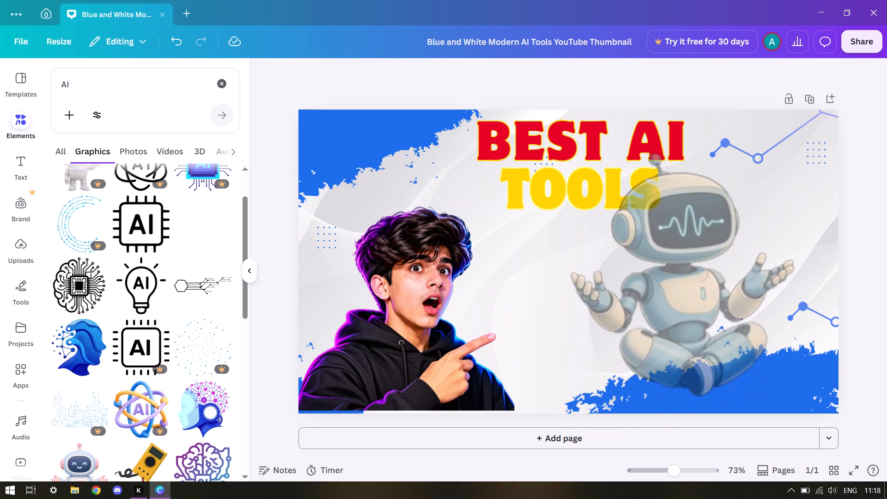
left_click_drag(613, 188, 626, 165)
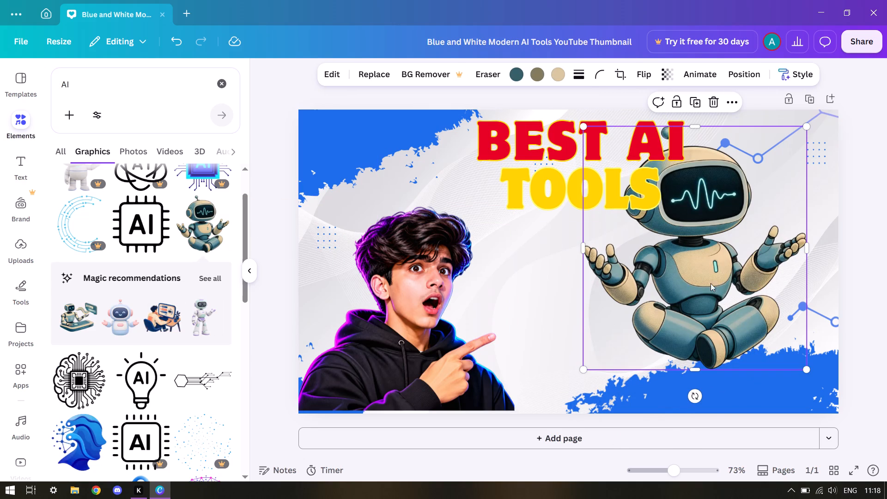
Find the white standing robot with glowing cyan eyes among the AI graphics and place it between the photo and the cross-legged robot.
scroll(113, 256, "down", 3)
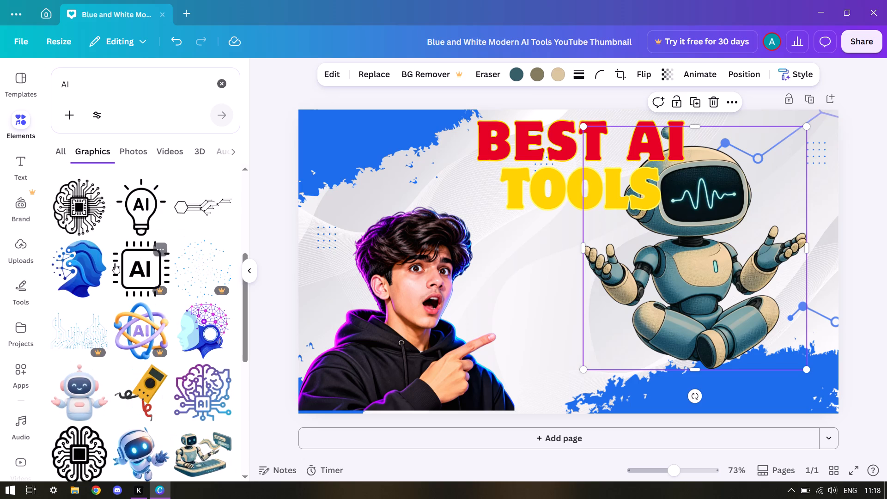
scroll(159, 273, "down", 4)
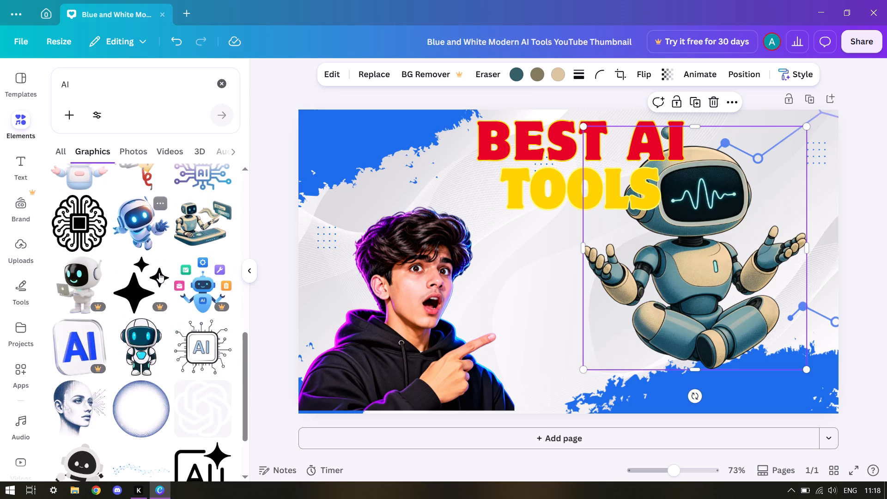
scroll(159, 273, "down", 1)
left_click_drag(145, 289, 577, 291)
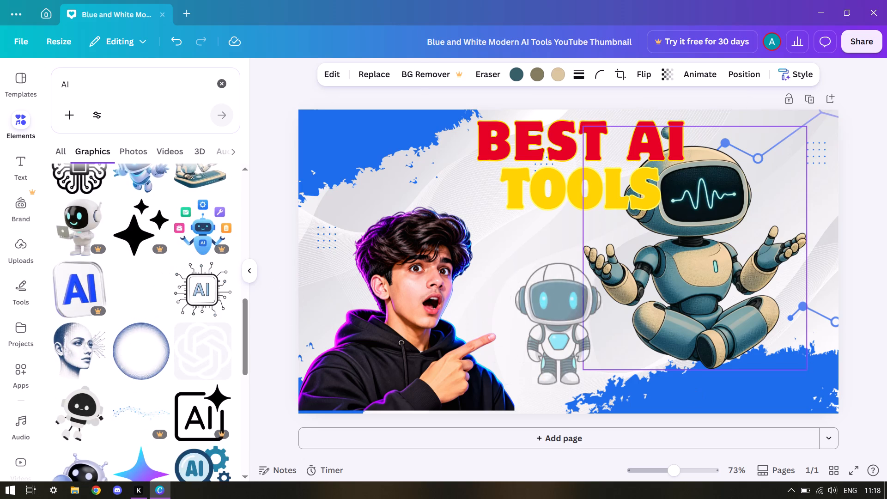
left_click_drag(577, 291, 580, 291)
Delete the cross-legged teal robot from the thumbnail.
left_click_drag(716, 259, 546, 276)
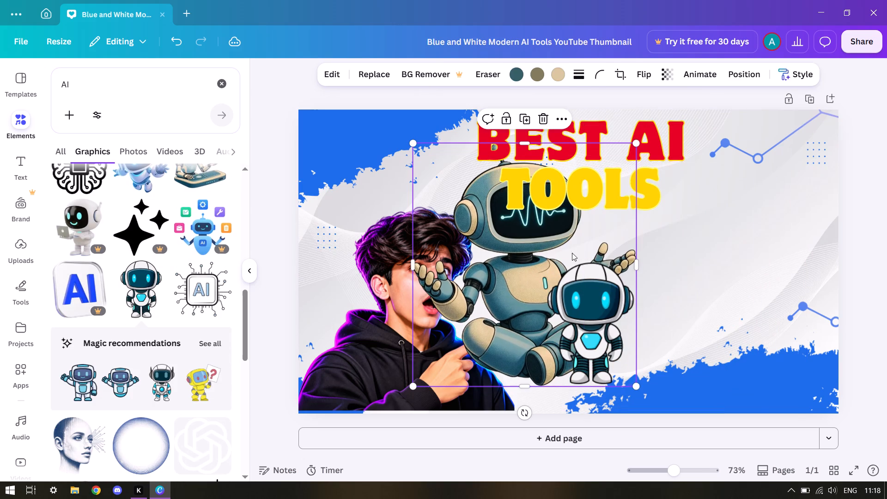
left_click(545, 120)
Look through more of the "AI" graphics results for another element to add to the thumbnail.
scroll(21, 320, "down", 1)
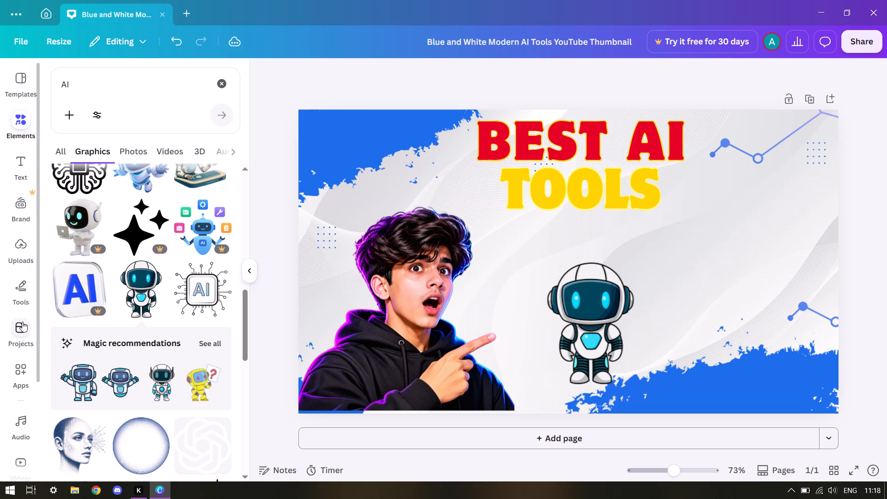
scroll(22, 322, "down", 2)
scroll(139, 322, "down", 2)
scroll(139, 322, "up", 1)
scroll(139, 322, "down", 4)
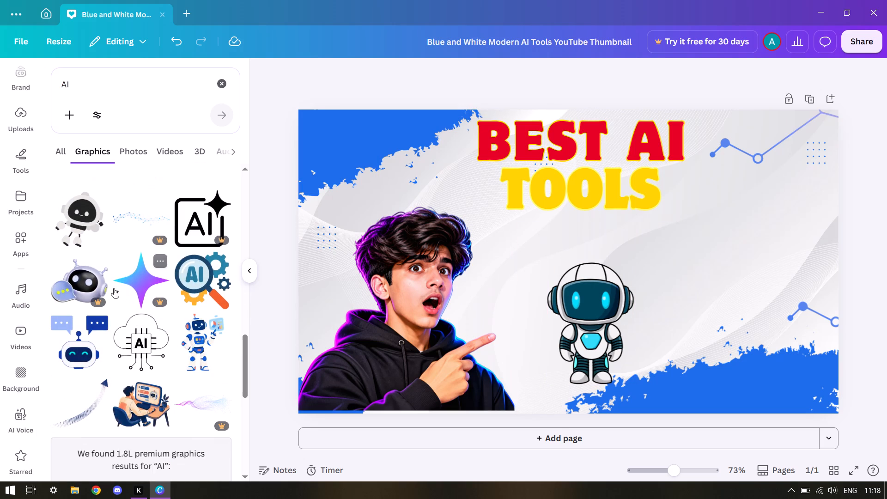
scroll(91, 272, "down", 6)
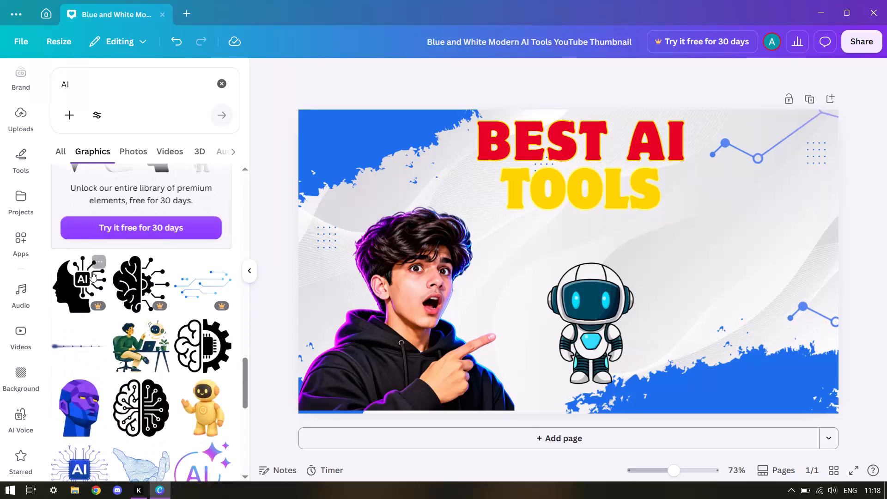
scroll(91, 272, "down", 11)
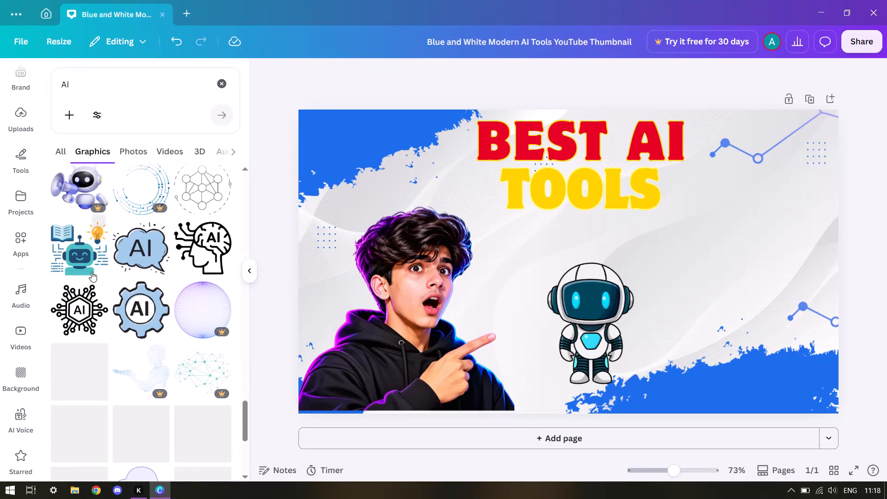
Move the white robot beside the title near the thumbnail's right edge and enlarge it to well over half the page height.
left_click_drag(585, 313, 721, 231)
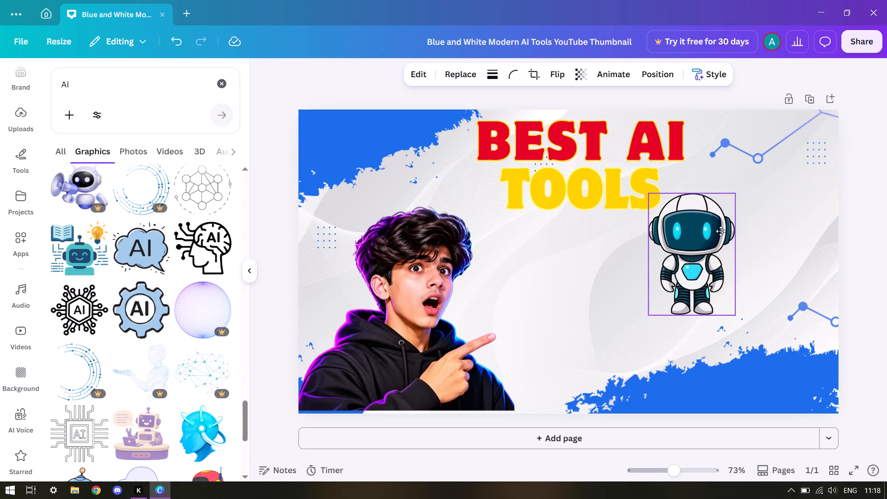
left_click_drag(721, 231, 729, 201)
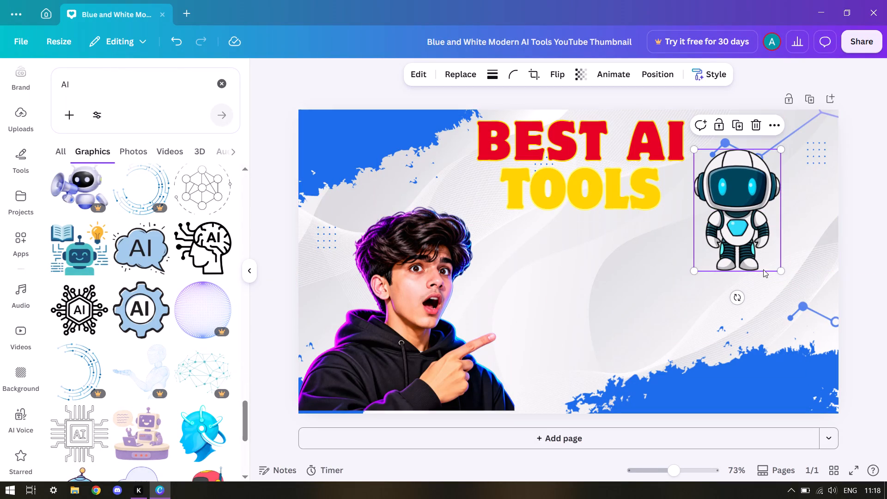
left_click_drag(779, 269, 820, 355)
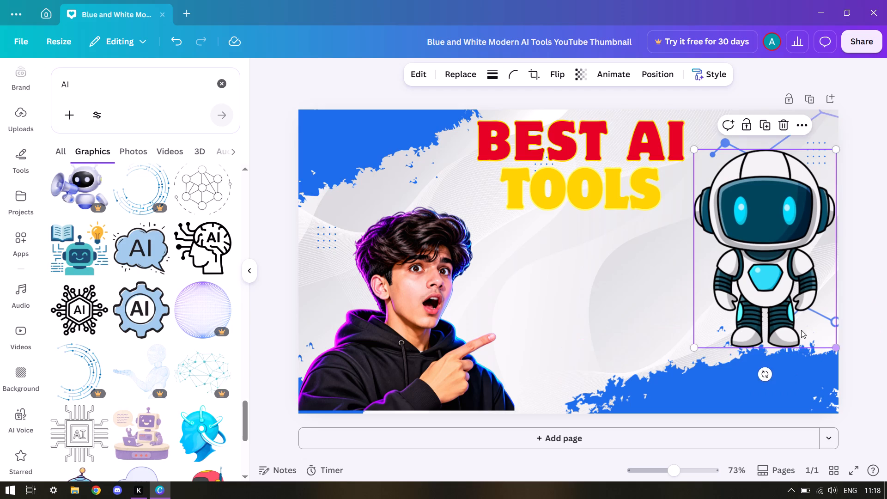
left_click_drag(784, 311, 765, 319)
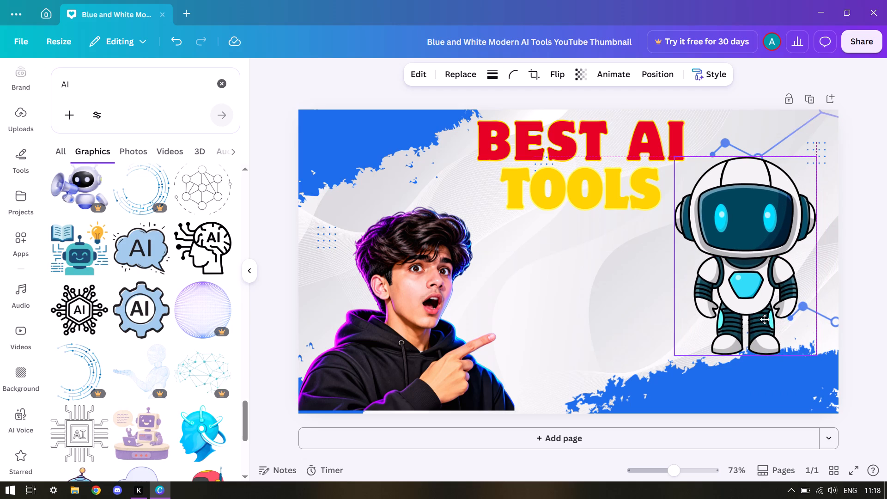
left_click_drag(765, 319, 772, 316)
Add the light blue "AI" speech bubble graphic to the empty space between the young man and the robot.
left_click_drag(146, 253, 548, 252)
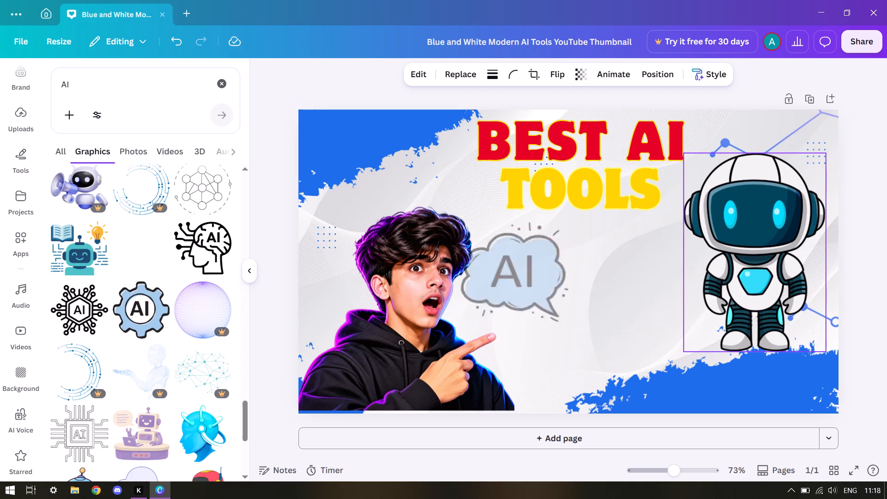
left_click_drag(548, 252, 559, 260)
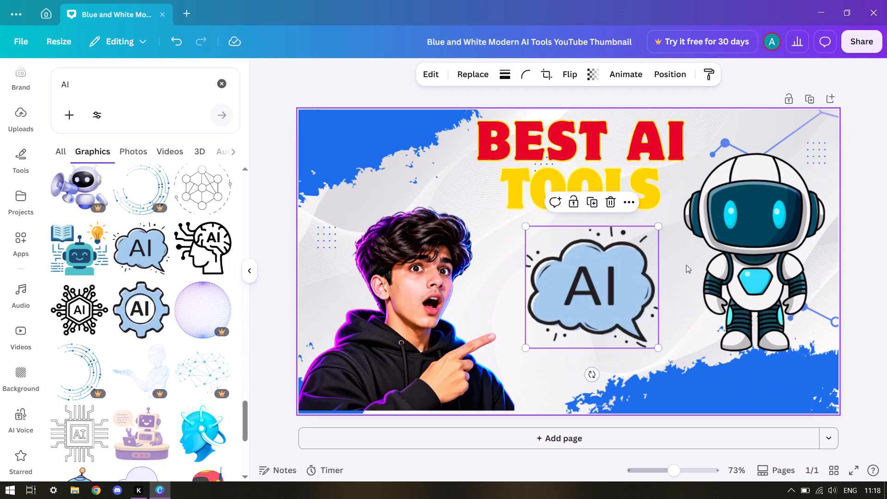
Move the robot down into the thumbnail's lower right corner so its feet rest on the bottom edge.
left_click_drag(722, 272, 735, 334)
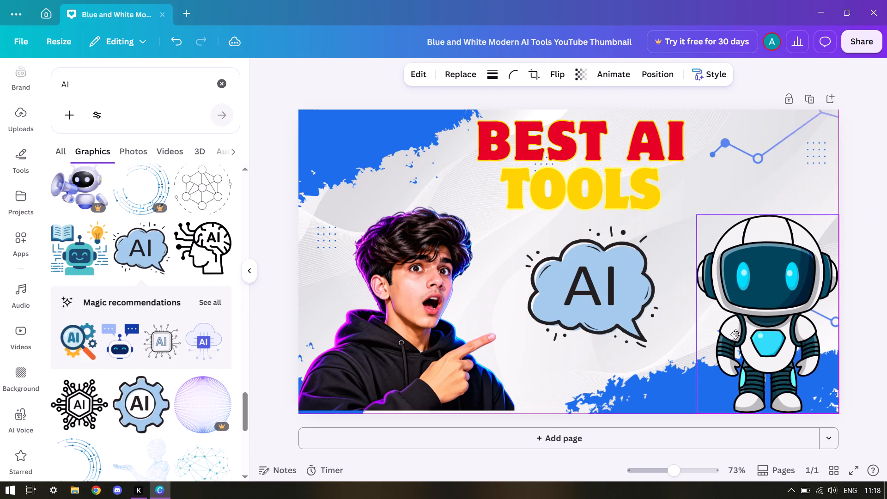
left_click_drag(735, 334, 734, 334)
Shrink the "AI" speech bubble and position it beside "TOOLS" with its tail meeting the robot's head.
left_click_drag(644, 301, 717, 227)
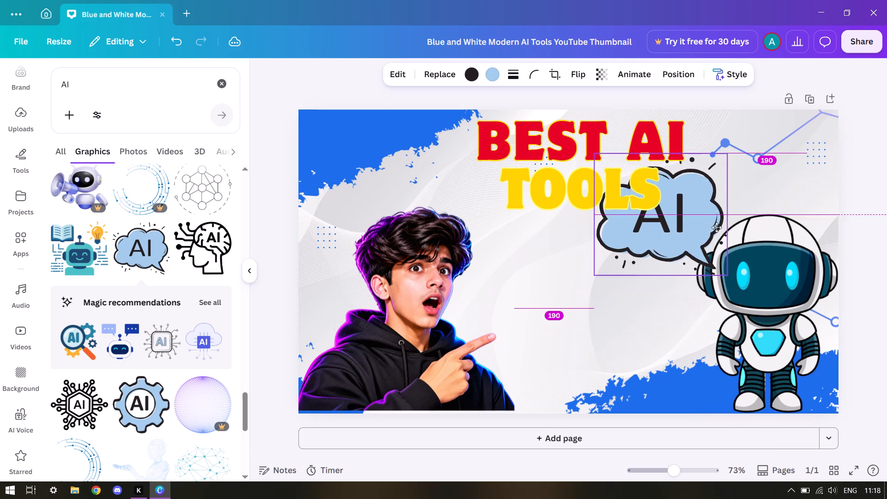
left_click_drag(717, 227, 723, 223)
left_click_drag(602, 270, 644, 265)
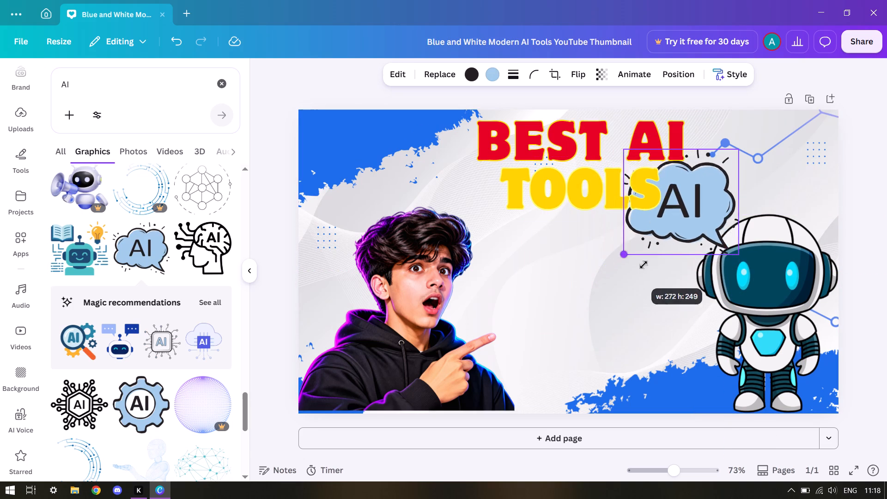
left_click_drag(644, 265, 668, 256)
left_click_drag(678, 199, 691, 207)
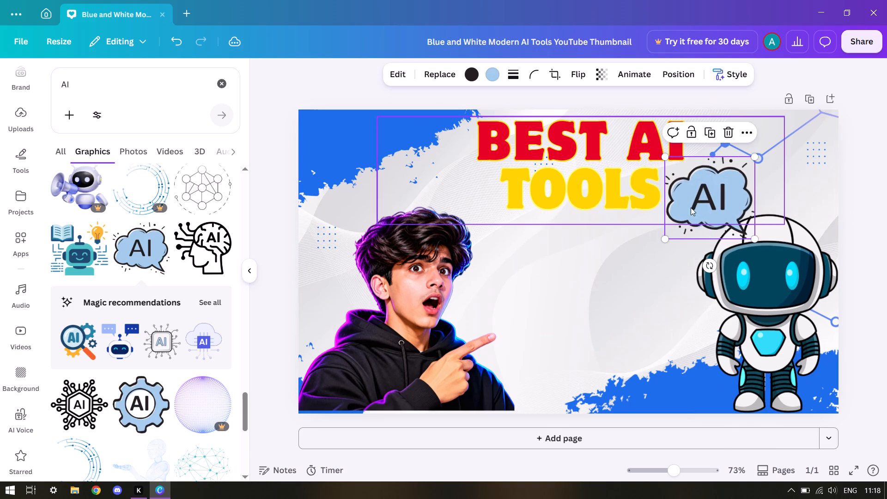
left_click(496, 270)
Change the outline colour of the "TOOLS" text to the design's bright blue.
left_click(601, 155)
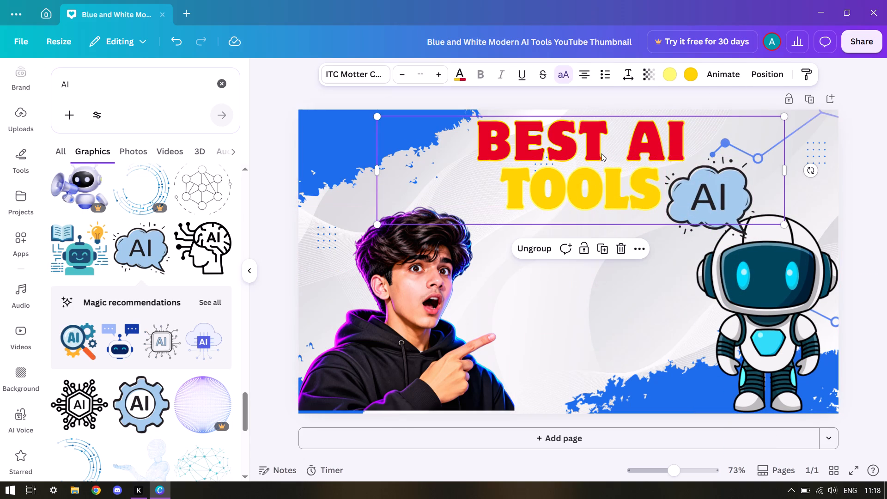
left_click(672, 76)
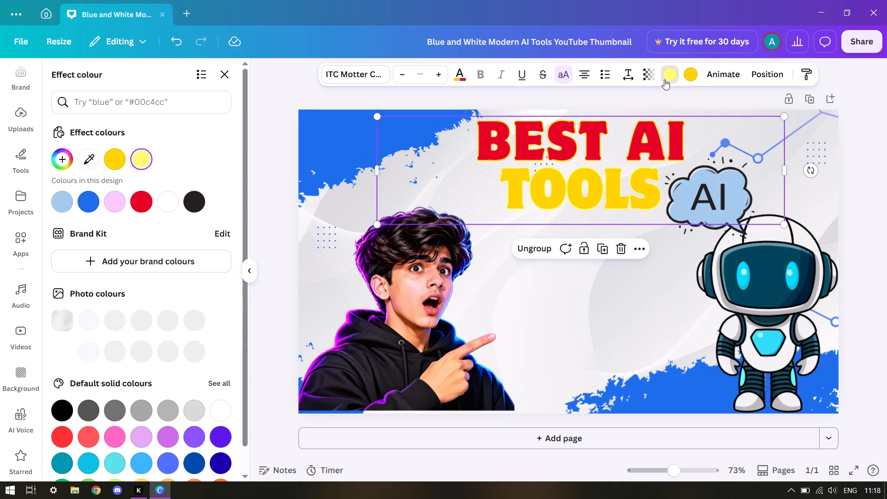
left_click(90, 200)
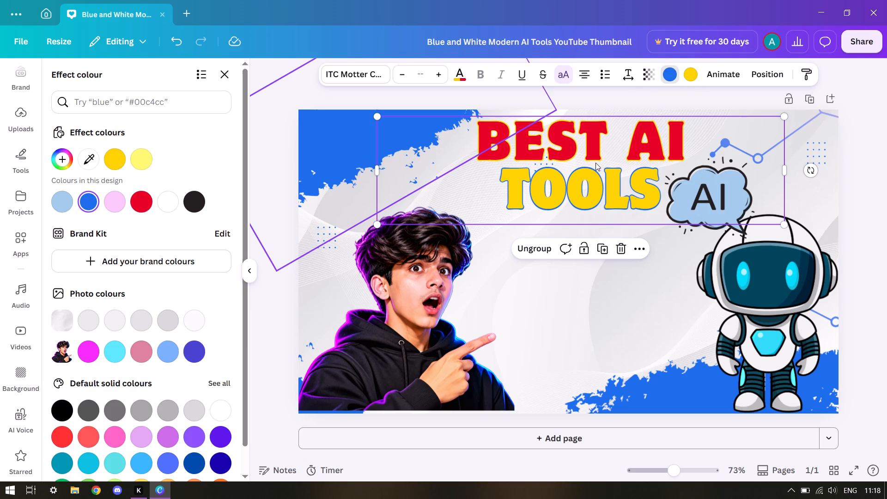
Change the outline colour of the "BEST AI" text to the blue #4844d0 from the photo colours.
left_click(598, 149)
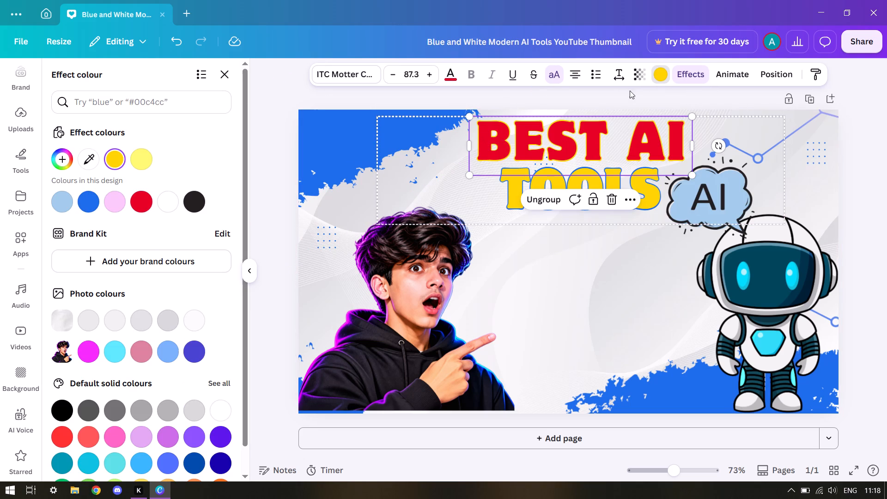
left_click(659, 79)
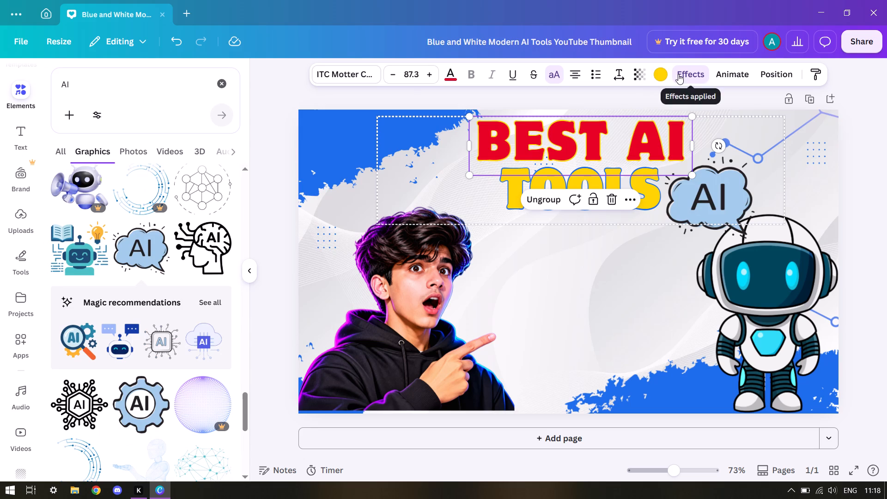
left_click(661, 75)
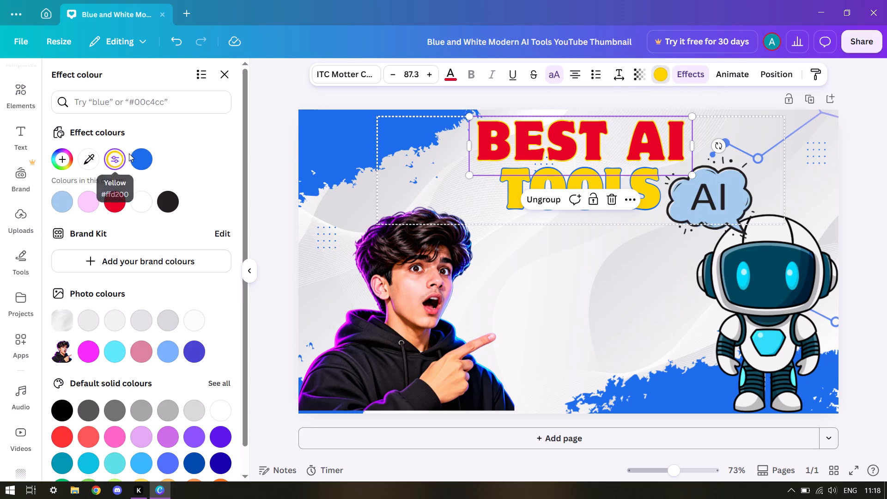
left_click(139, 157)
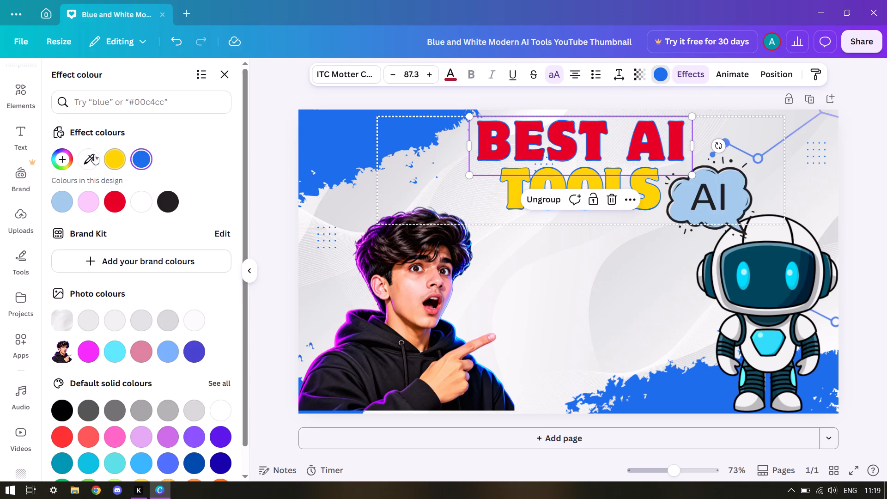
left_click(198, 350)
left_click(193, 351)
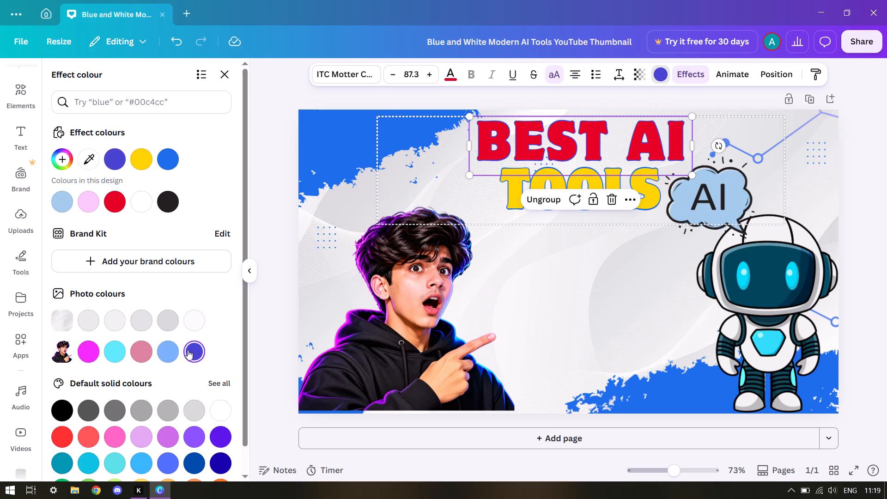
scroll(185, 349, "down", 1)
left_click(655, 78)
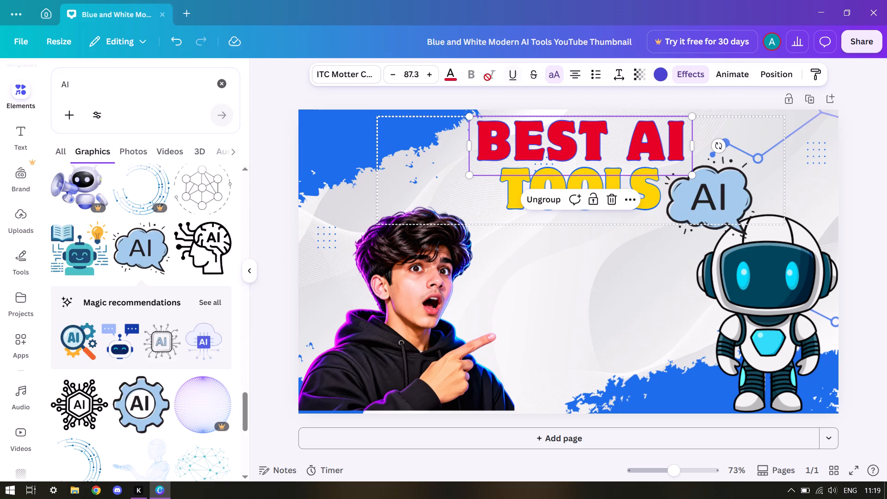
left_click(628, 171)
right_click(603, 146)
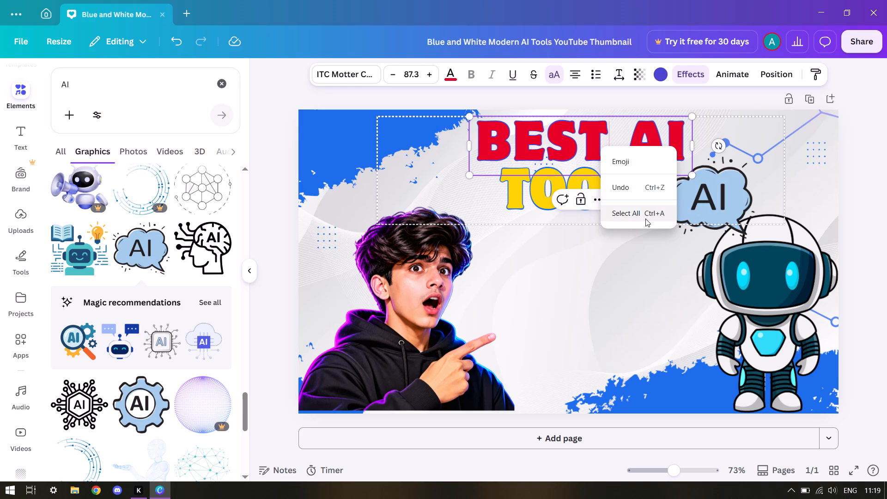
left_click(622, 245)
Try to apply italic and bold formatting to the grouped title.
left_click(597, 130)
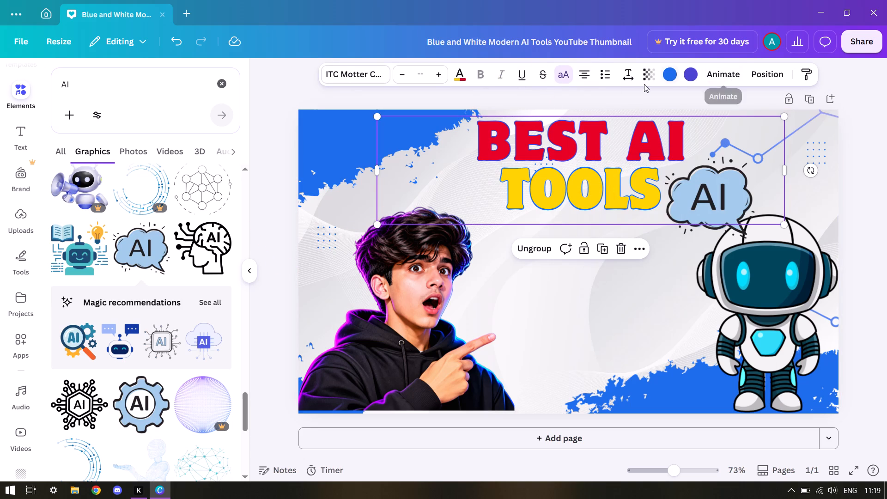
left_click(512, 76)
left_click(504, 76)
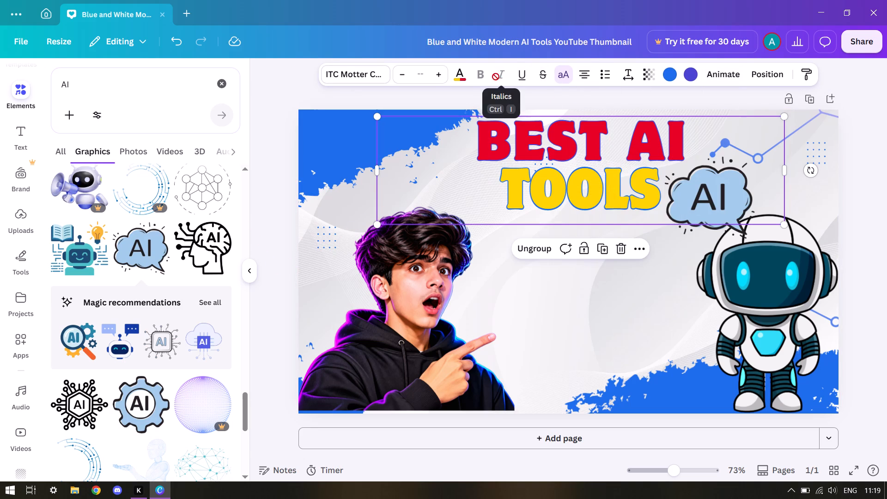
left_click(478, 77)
Change the font of the whole "BEST AI TOOLS" title to Gagalin.
left_click(376, 78)
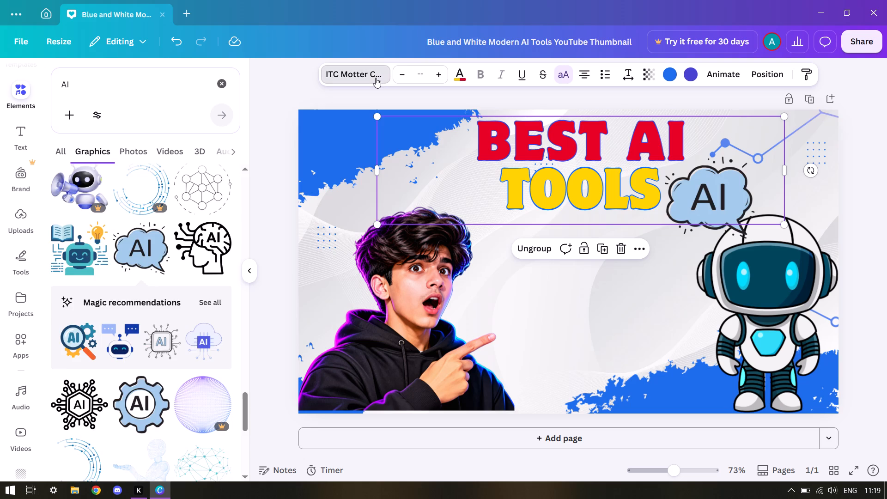
left_click(83, 267)
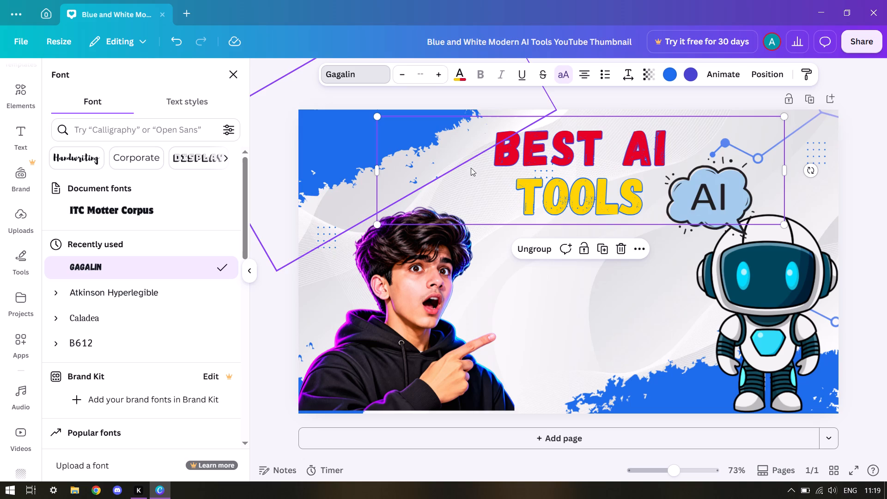
Shift the grouped title slightly up and left, keeping it between the upper-left blue splash and the speech bubble.
left_click_drag(561, 183, 541, 174)
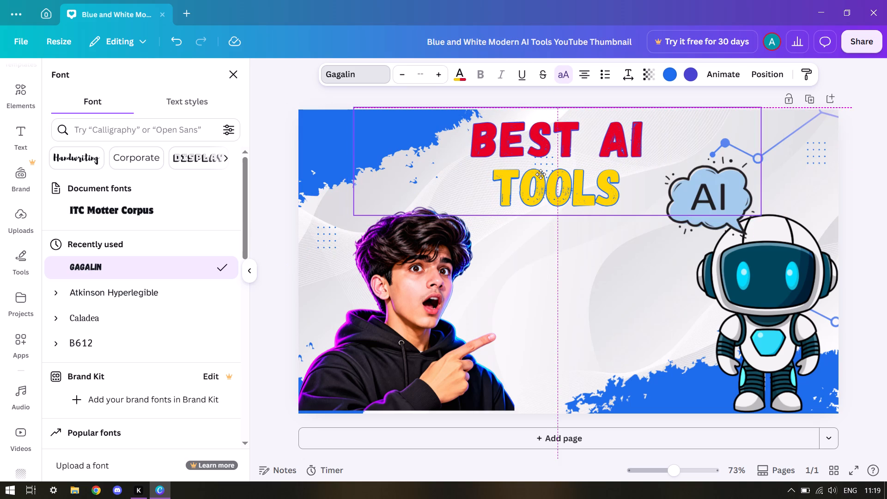
left_click_drag(541, 174, 552, 175)
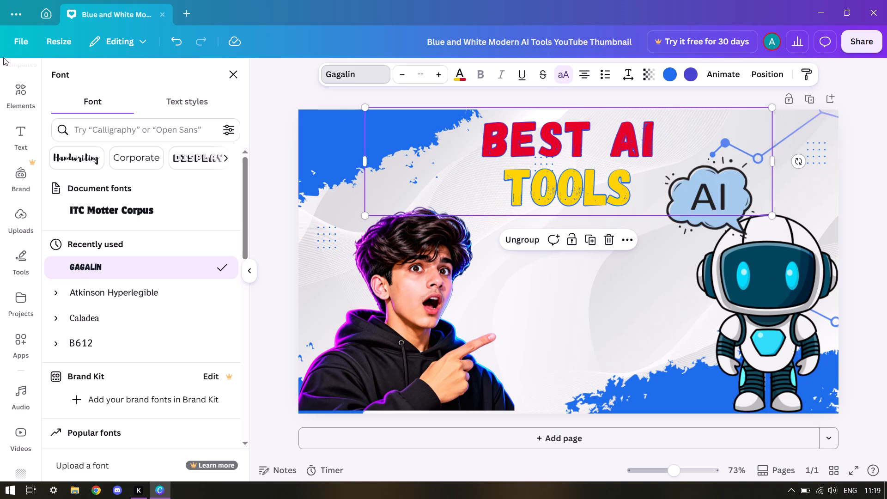
Search the graphics elements for "CROUN".
left_click(16, 138)
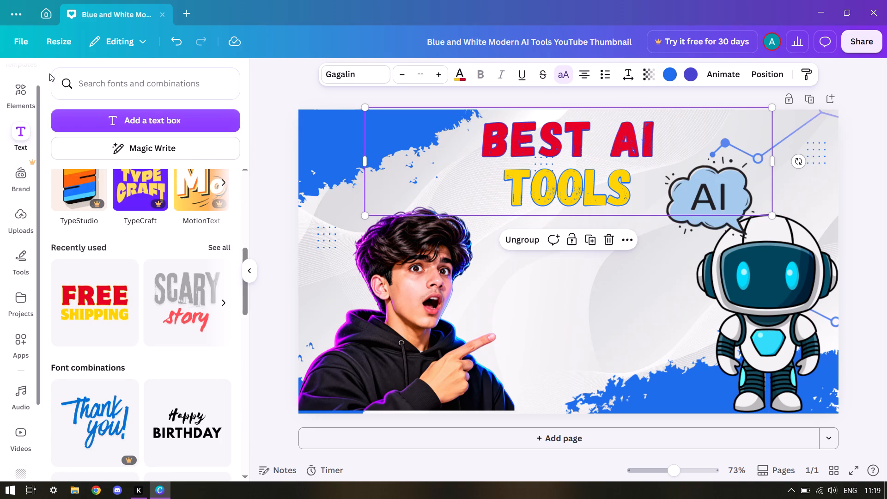
left_click(36, 85)
left_click(122, 87)
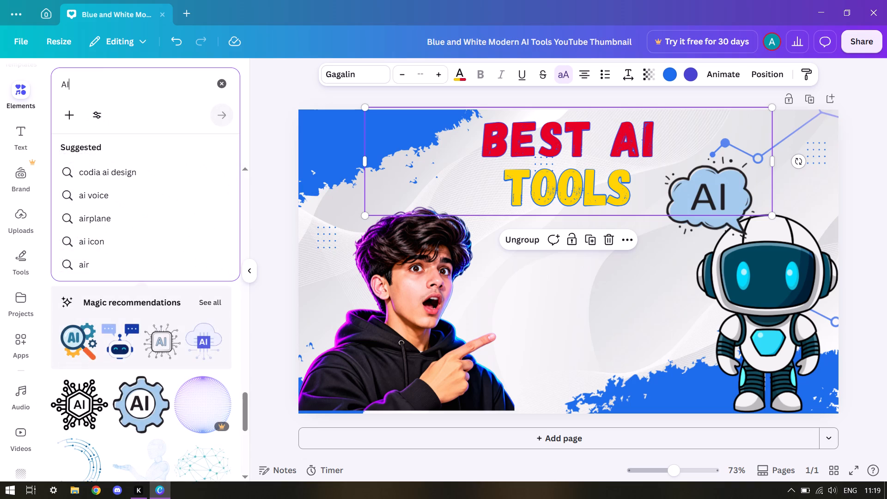
key("BackSpace")
key("BackSpace")
type("CR")
type("OUN")
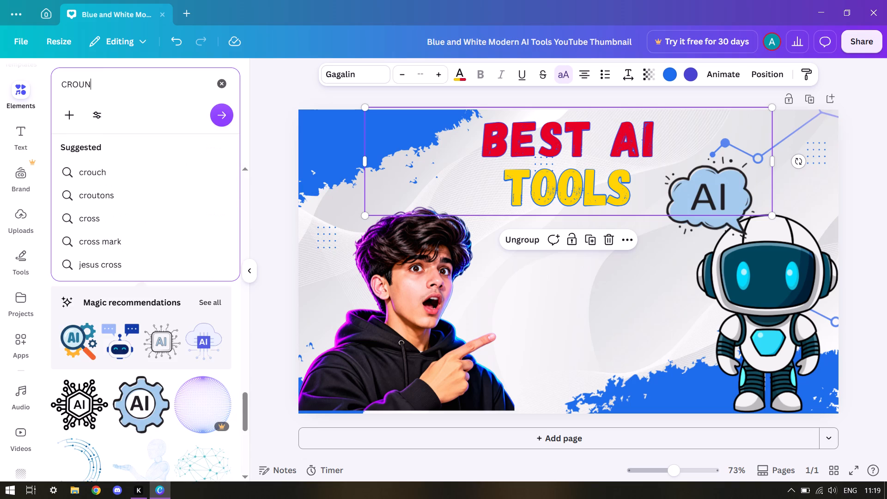
left_click(223, 122)
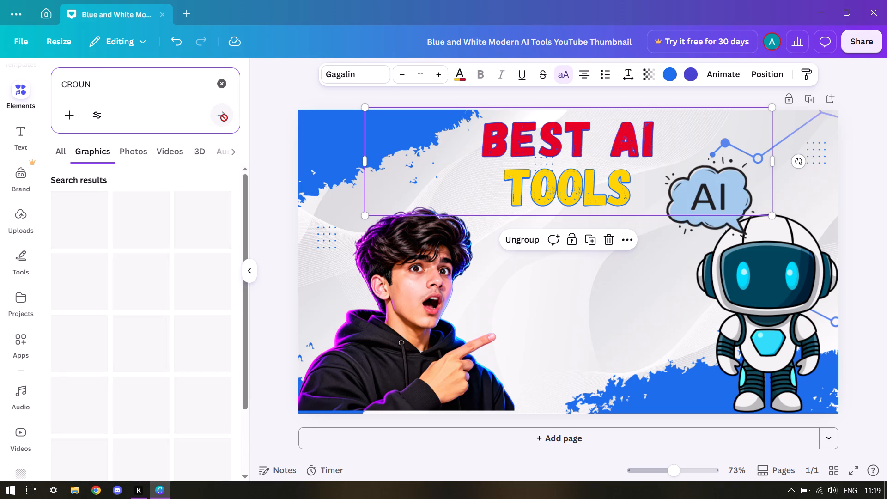
Add the plain solid yellow crown with round-tipped points from the search results to the thumbnail.
scroll(144, 240, "down", 2)
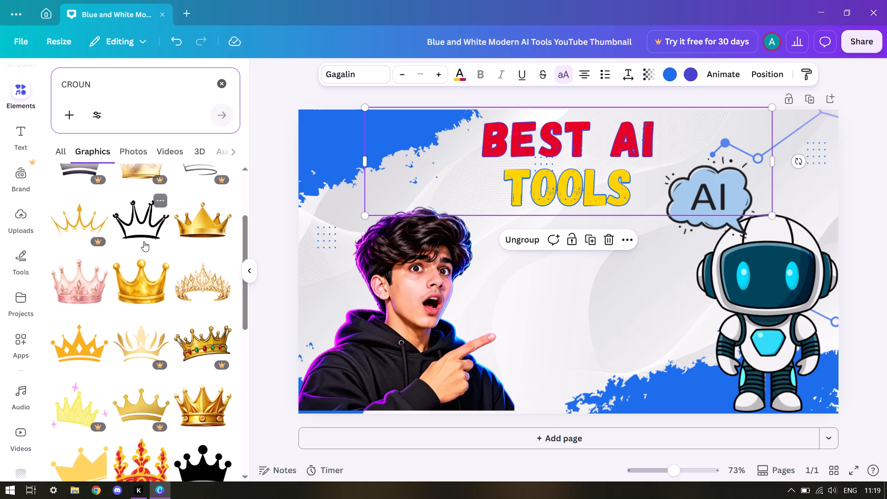
scroll(160, 238, "down", 2)
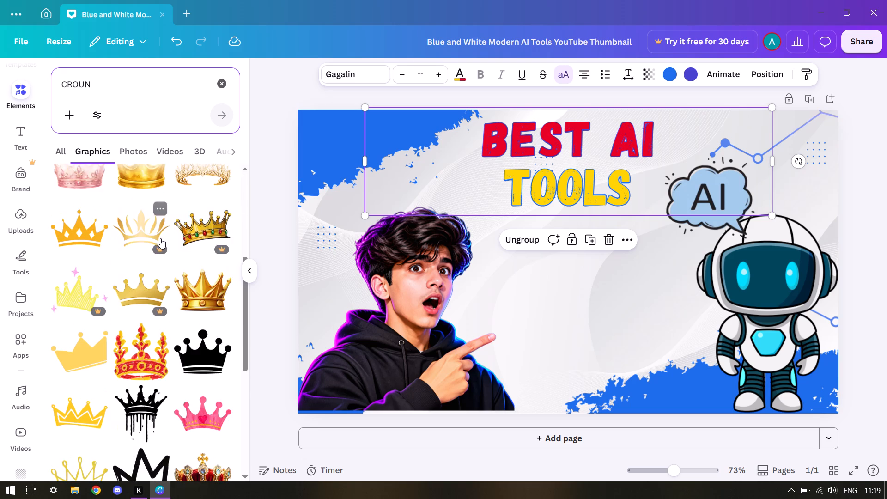
scroll(160, 238, "down", 3)
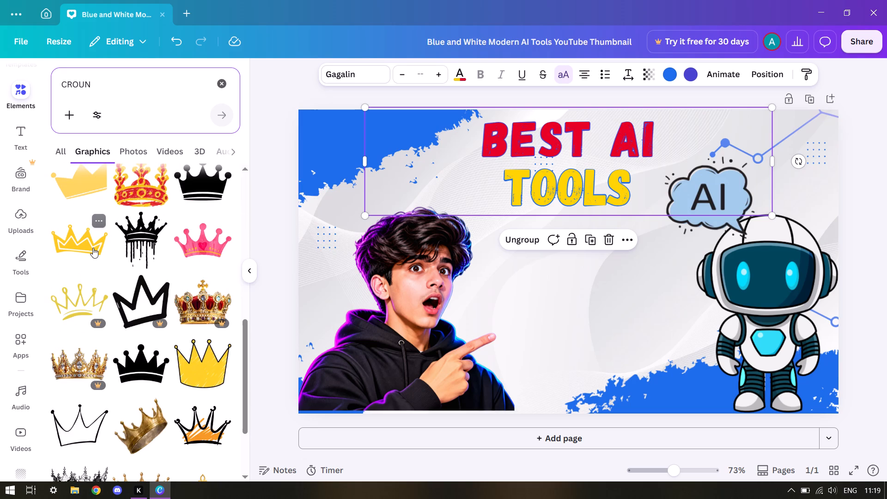
scroll(92, 247, "down", 4)
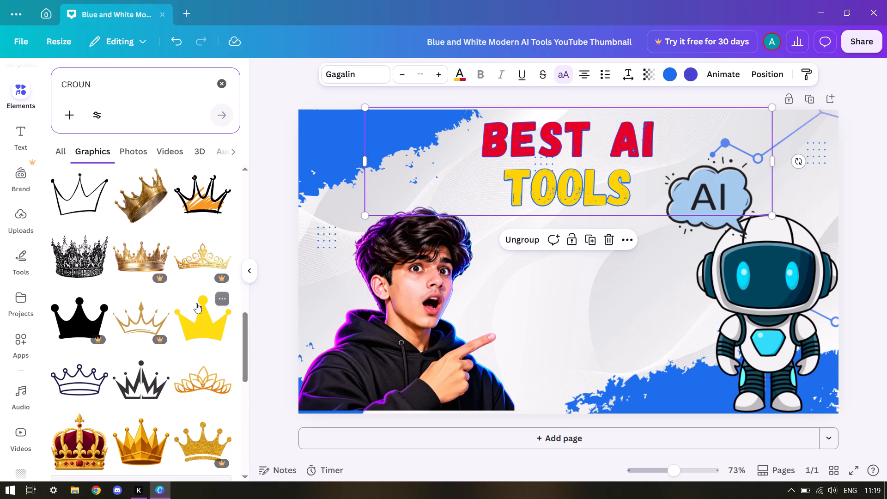
scroll(196, 303, "down", 1)
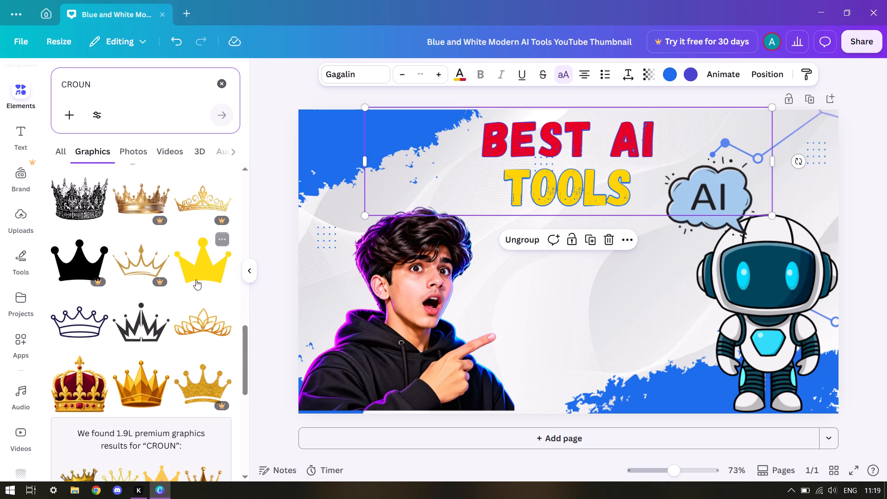
left_click(196, 279)
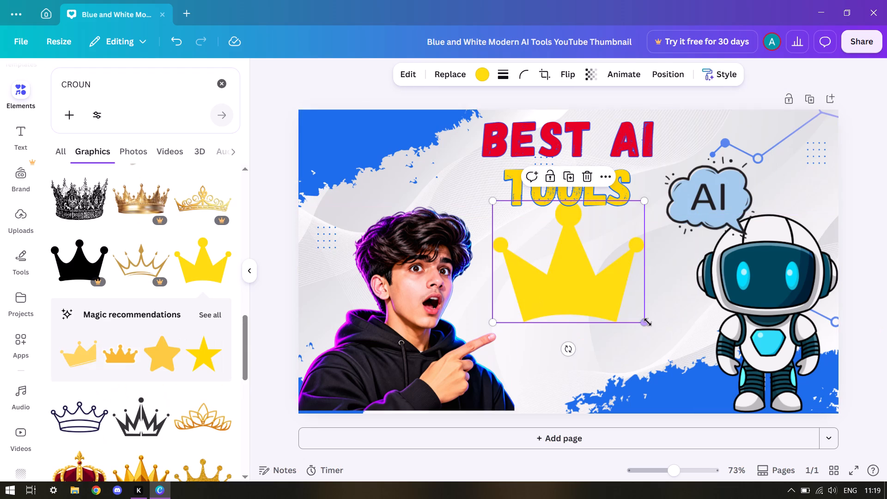
Shrink the yellow crown to a small size and place it on top of the "B" in "BEST".
left_click_drag(641, 320, 508, 255)
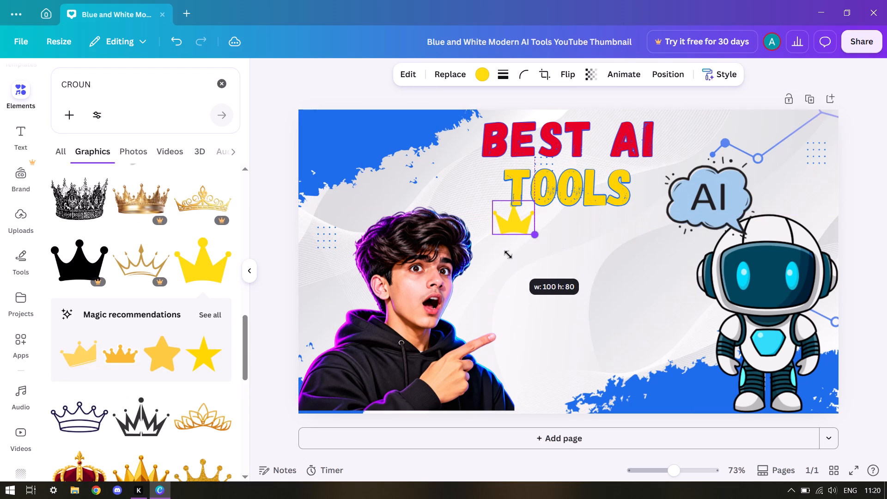
left_click_drag(508, 255, 504, 250)
left_click_drag(519, 224, 501, 131)
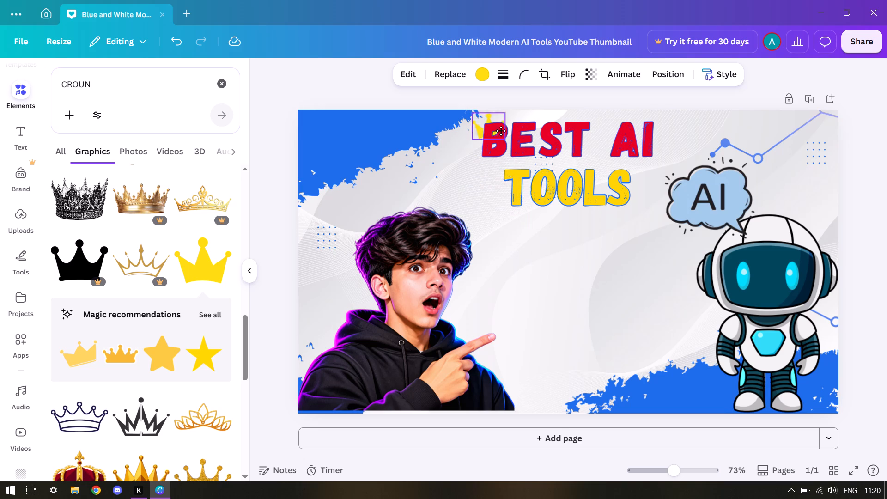
left_click_drag(501, 131, 502, 129)
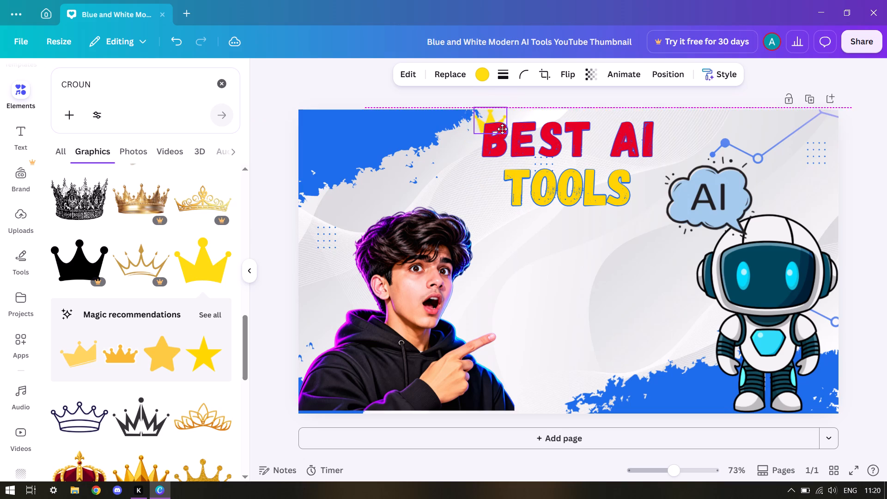
left_click_drag(502, 129, 506, 124)
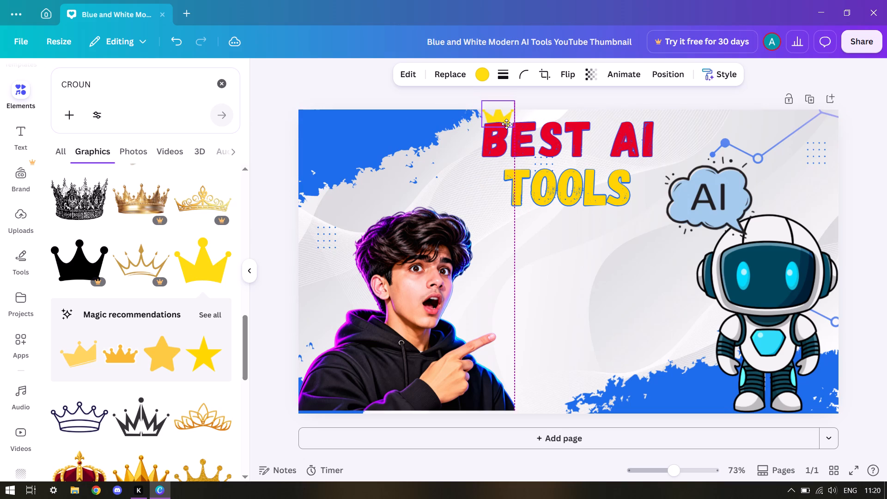
left_click_drag(506, 124, 505, 124)
Move the grouped "BEST AI TOOLS" title slightly down so it sits just beneath the crown.
left_click(581, 164)
left_click_drag(580, 163, 579, 166)
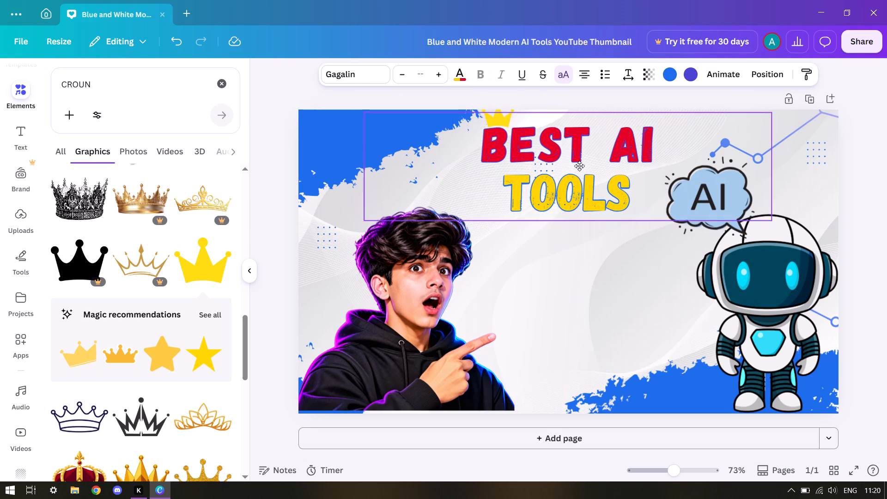
left_click_drag(579, 166, 583, 167)
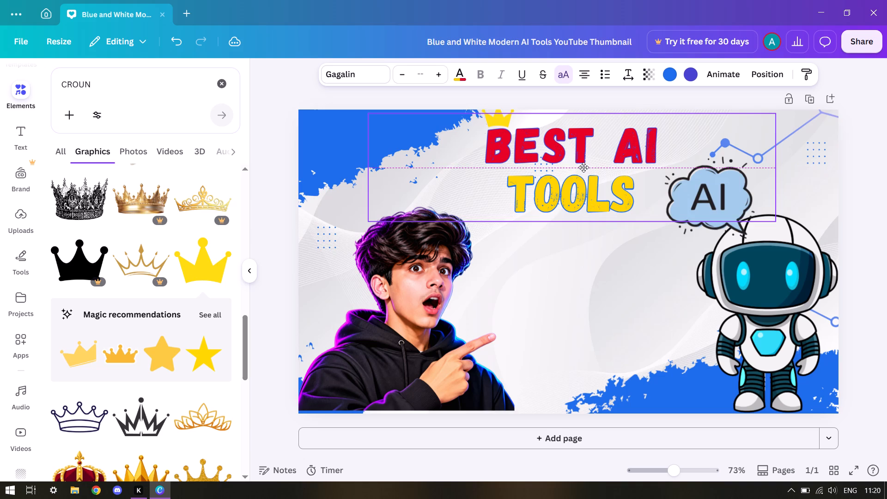
left_click_drag(583, 167, 583, 168)
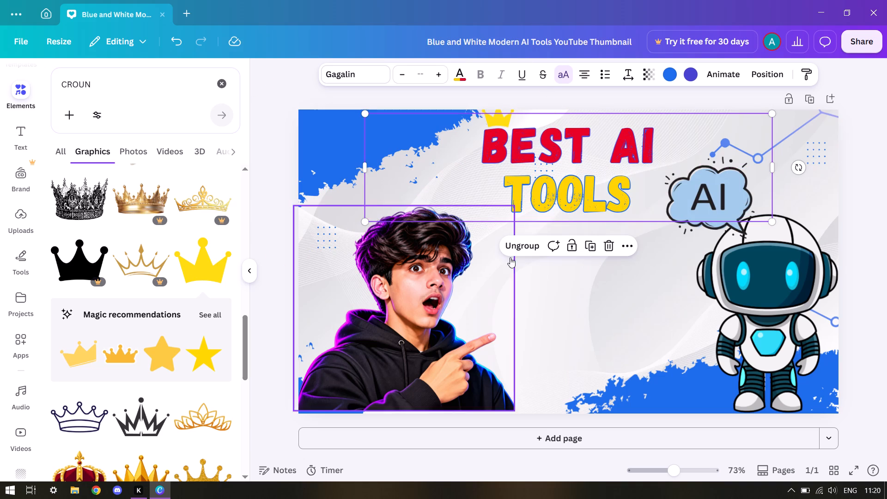
left_click(527, 294)
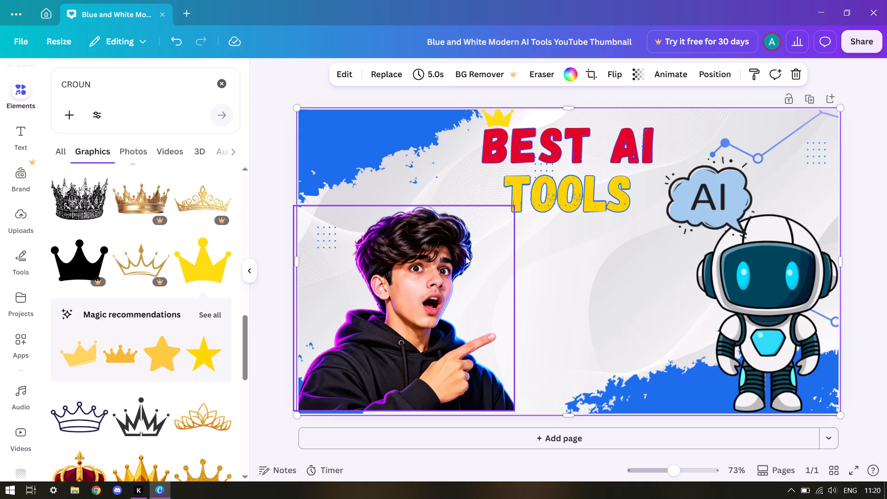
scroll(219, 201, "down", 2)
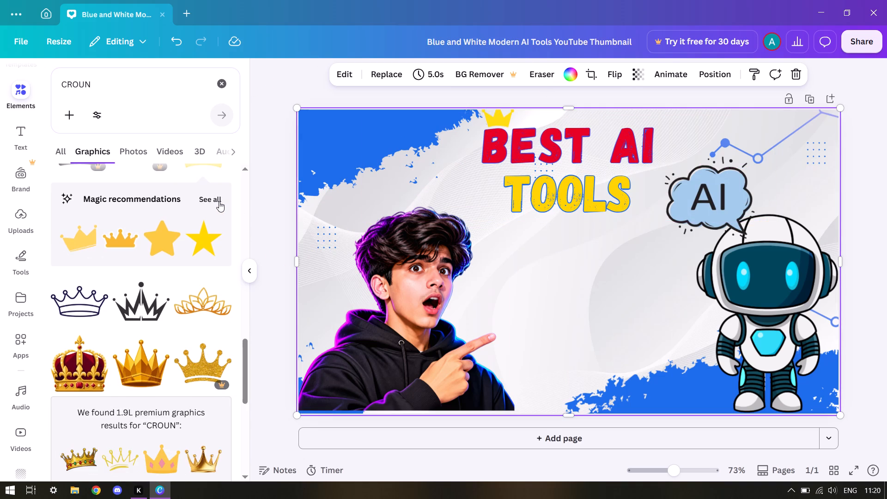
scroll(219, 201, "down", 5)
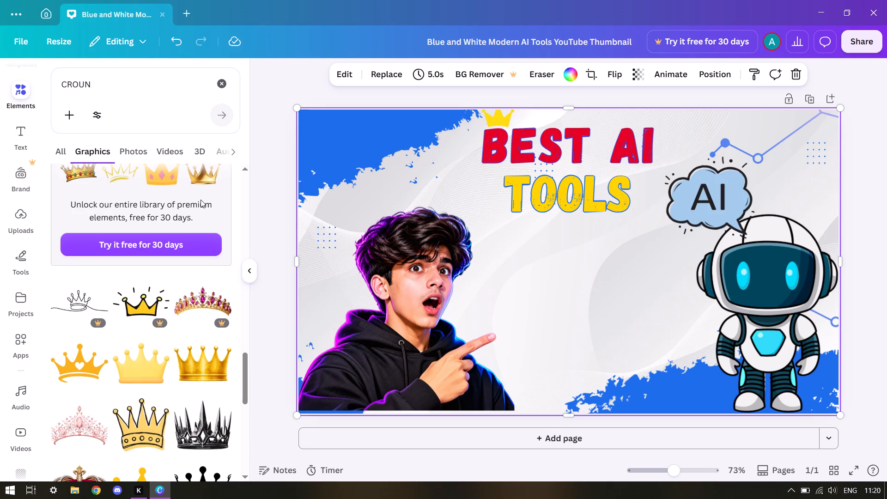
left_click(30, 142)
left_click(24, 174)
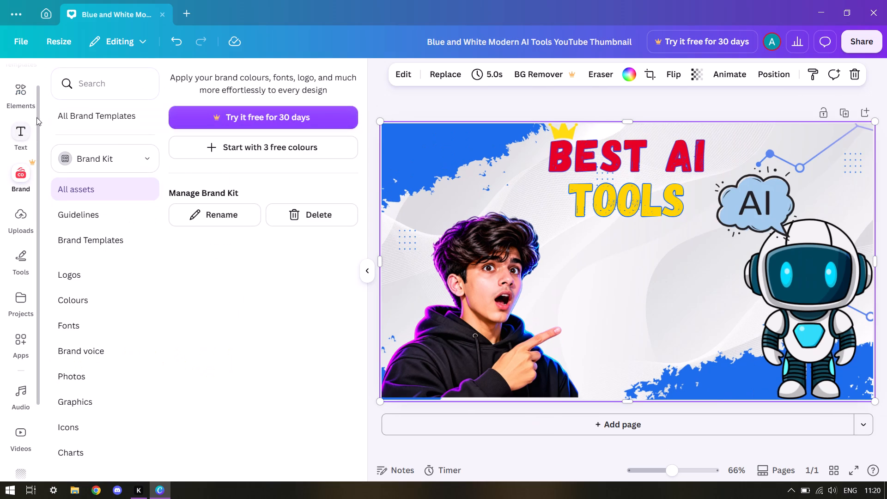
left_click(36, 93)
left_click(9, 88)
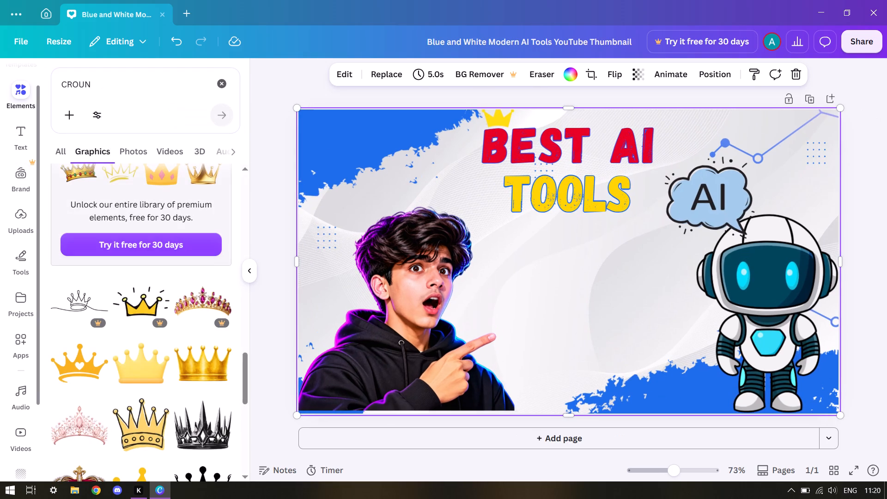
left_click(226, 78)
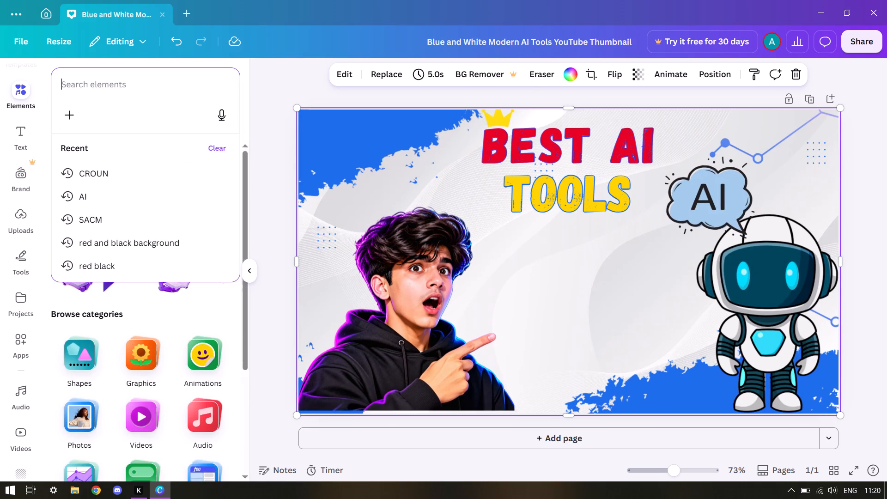
Add the black "Happy BIRTHDAY" font combination to the thumbnail and try to select it on the canvas.
left_click(16, 136)
scroll(119, 214, "down", 2)
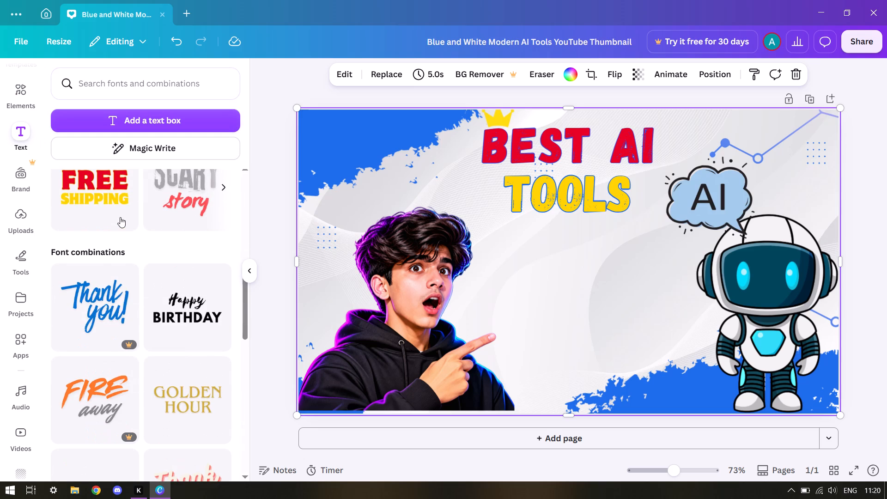
scroll(139, 229, "down", 1)
left_click(192, 243)
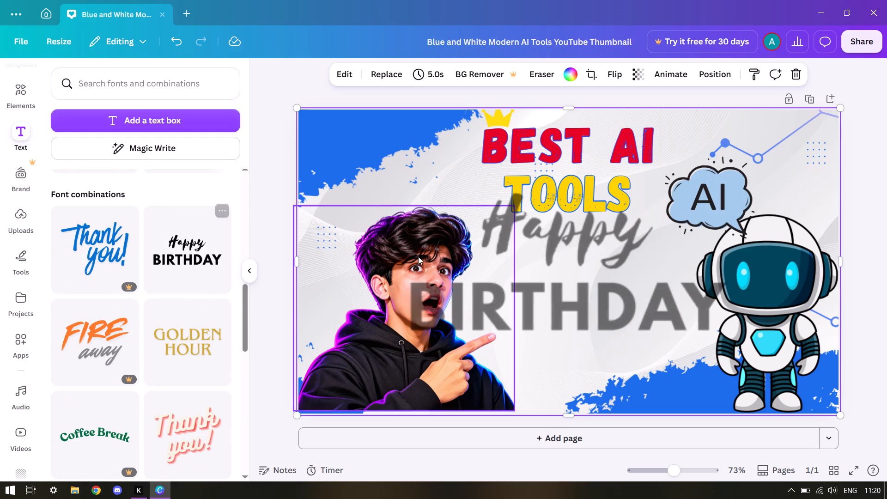
left_click(569, 288)
left_click(579, 292)
left_click(570, 240)
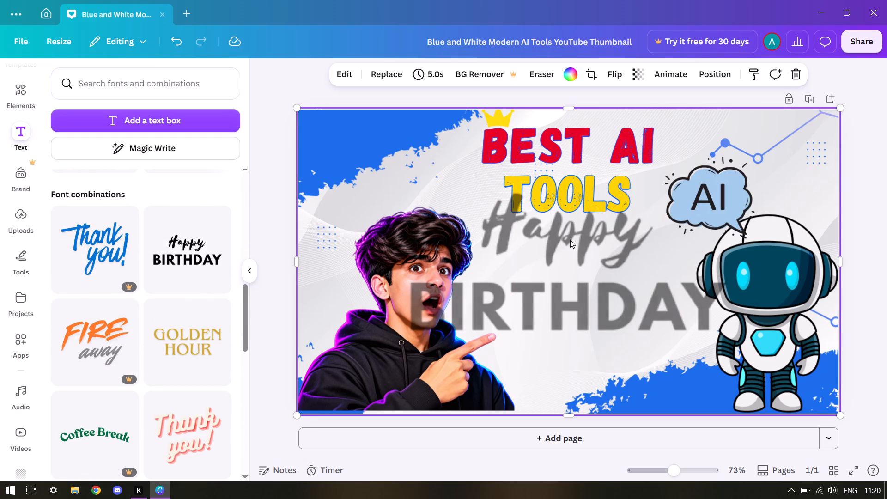
left_click_drag(573, 272, 568, 284)
left_click(562, 301)
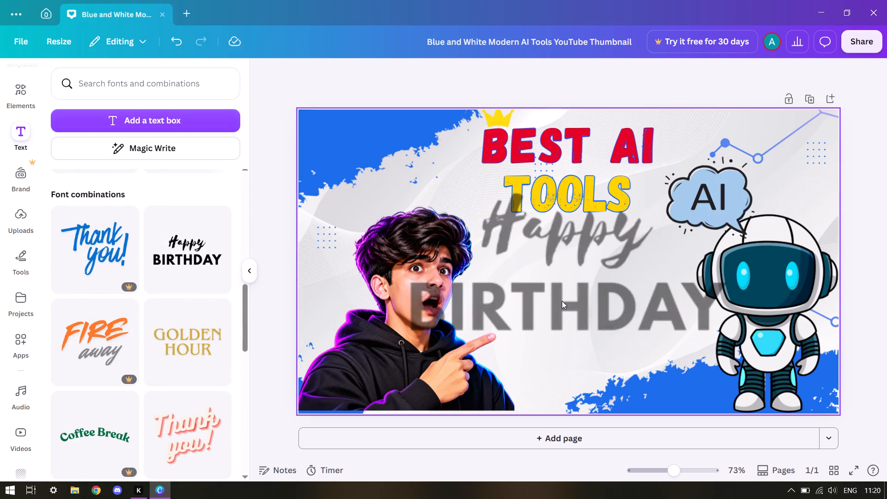
Add the gold "GOLDEN HOUR" font combination and try to move it lower on the canvas.
scroll(170, 260, "down", 2)
left_click(200, 244)
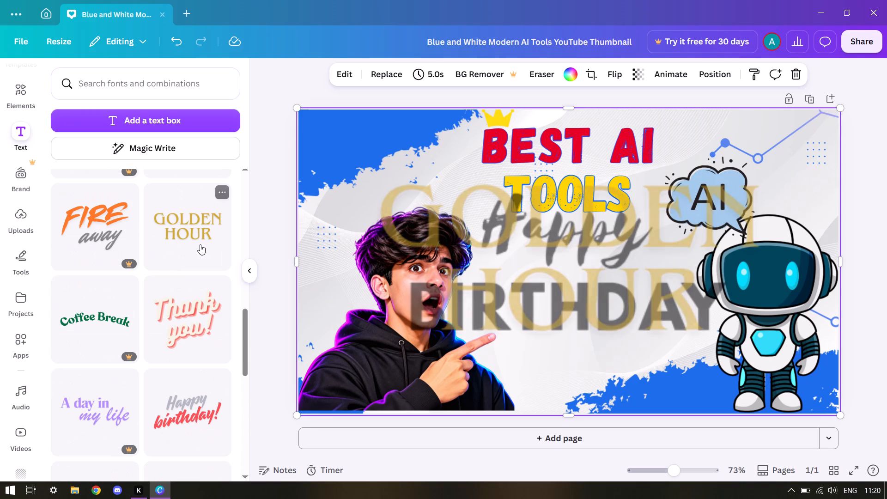
left_click(565, 286)
left_click_drag(569, 279, 562, 317)
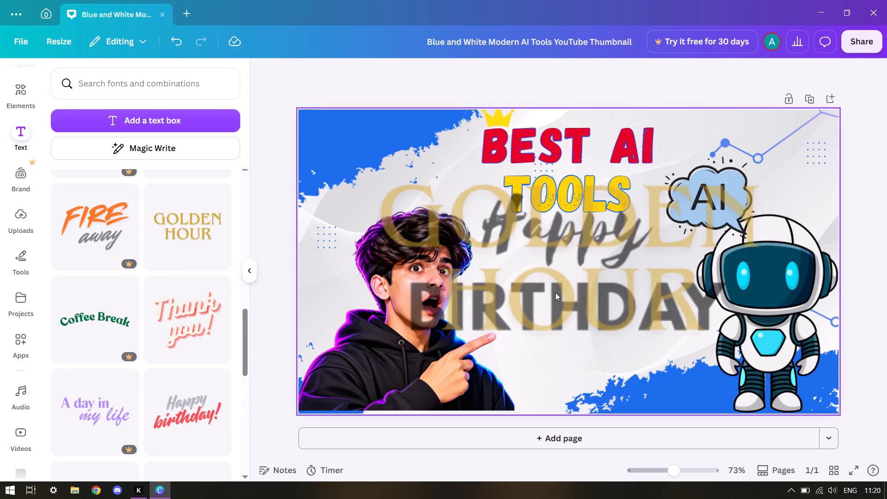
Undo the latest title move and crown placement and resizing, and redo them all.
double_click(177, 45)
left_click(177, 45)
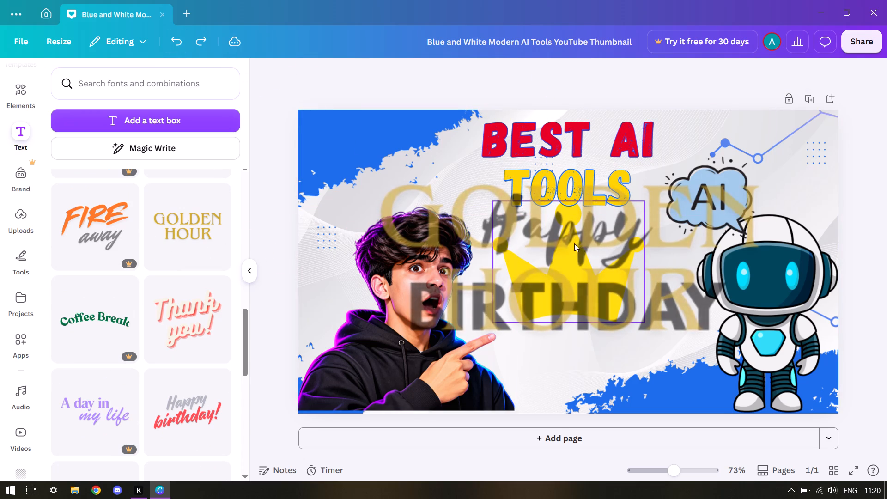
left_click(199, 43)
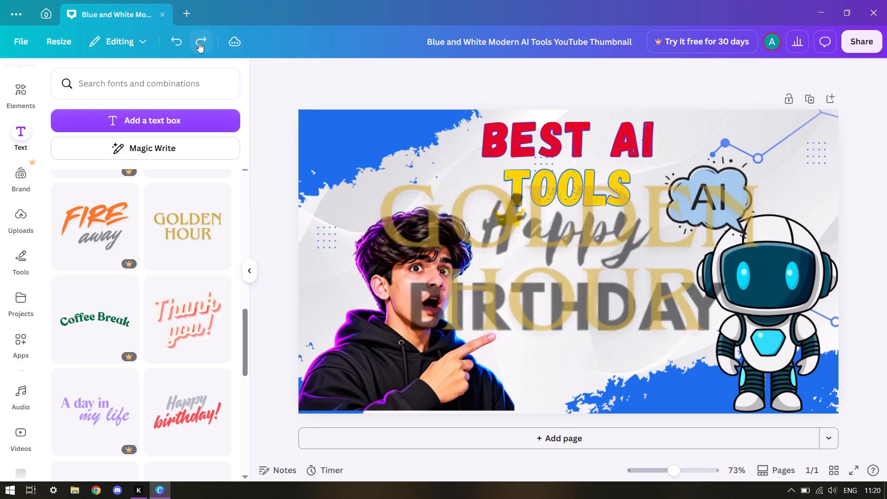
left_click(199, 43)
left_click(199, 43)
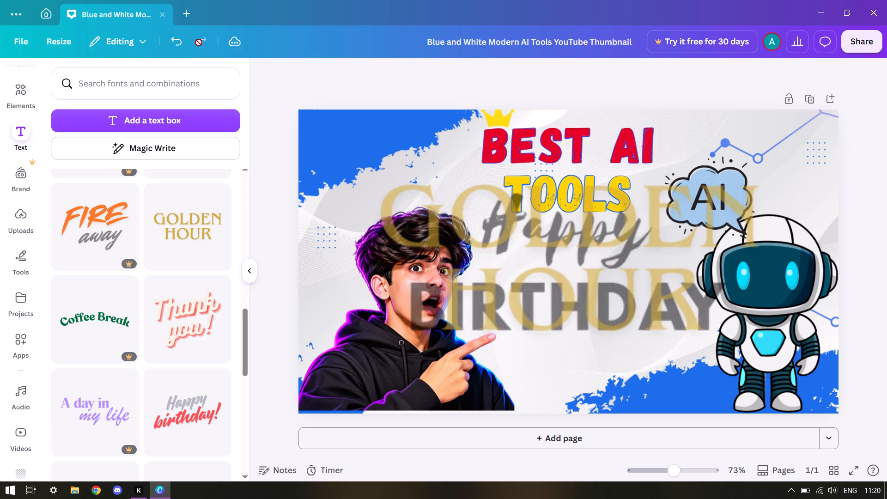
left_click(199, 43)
Select the grouped "BEST AI TOOLS" title and collapse the side panel.
left_click(559, 171)
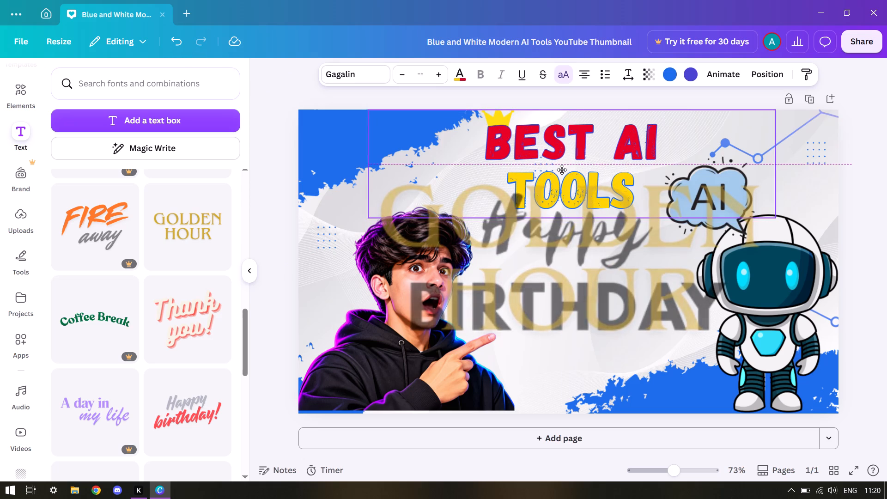
left_click(255, 264)
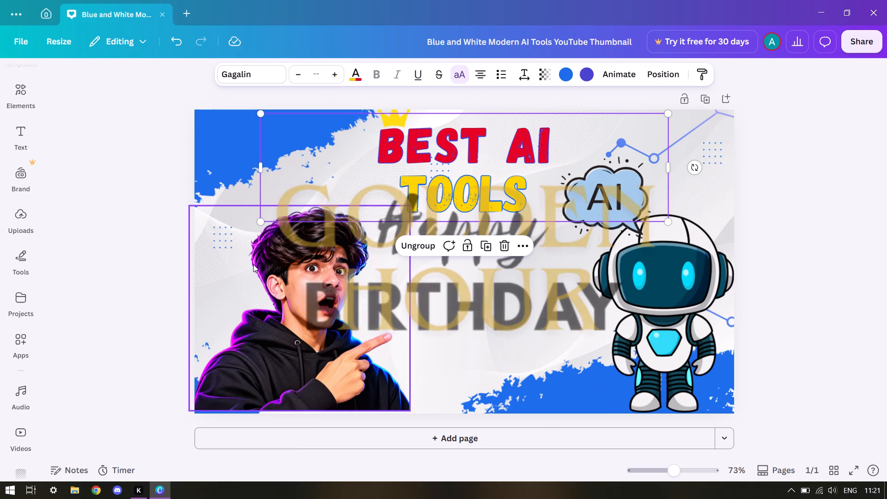
Undo the recent edits back past the crown placement and the title's Gagalin font change.
left_click_drag(455, 306, 485, 321)
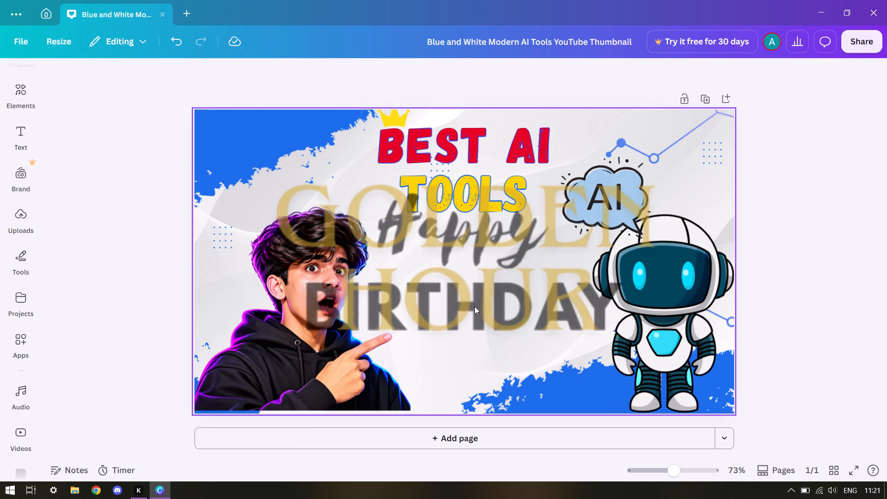
right_click(474, 306)
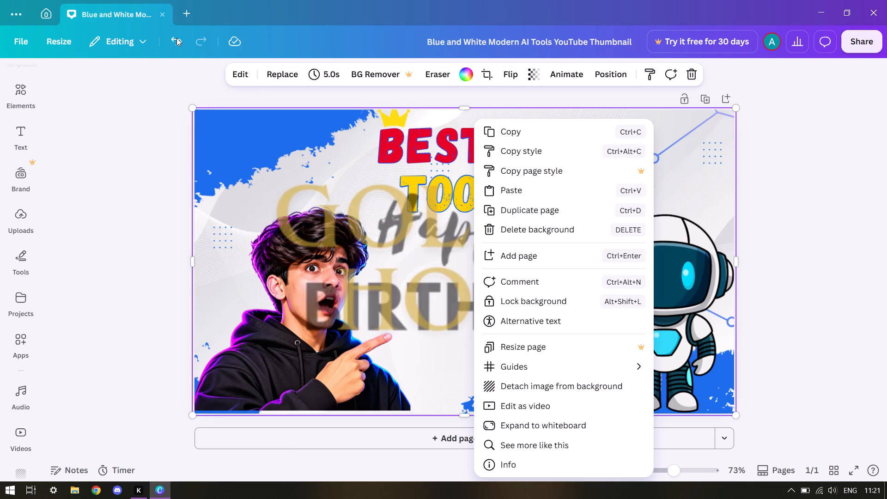
double_click(176, 38)
triple_click(177, 37)
triple_click(177, 37)
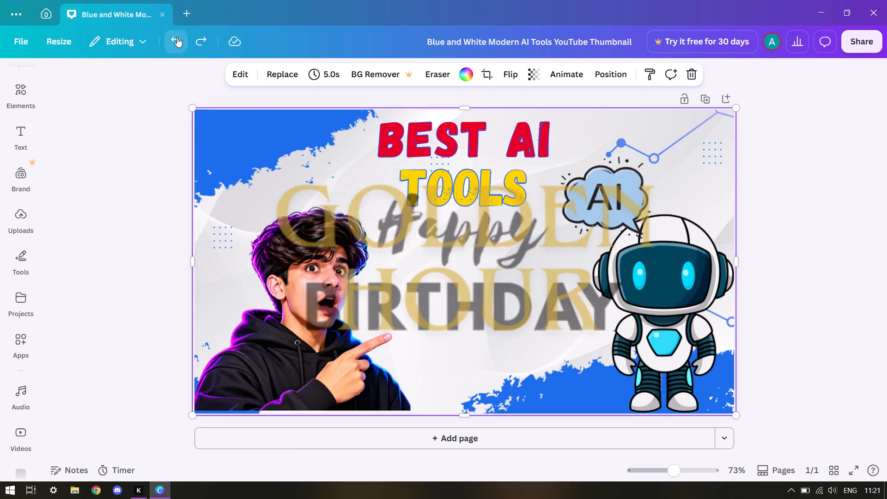
double_click(177, 37)
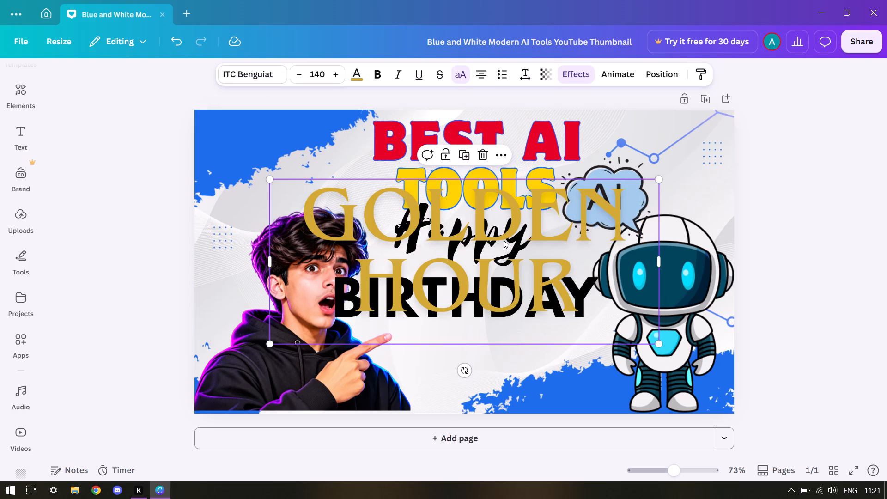
Delete the gold "GOLDEN HOUR" and black "Happy BIRTHDAY" texts from the thumbnail.
left_click_drag(503, 240, 489, 255)
left_click(462, 162)
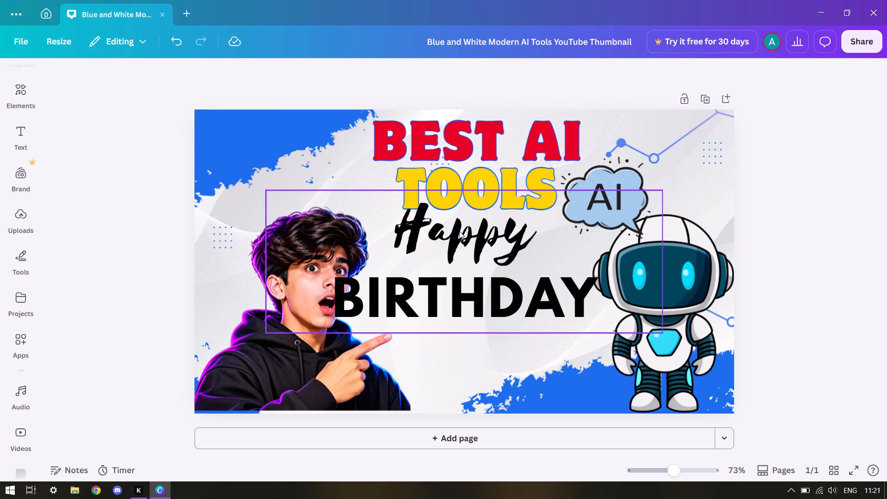
left_click(459, 231)
left_click(505, 170)
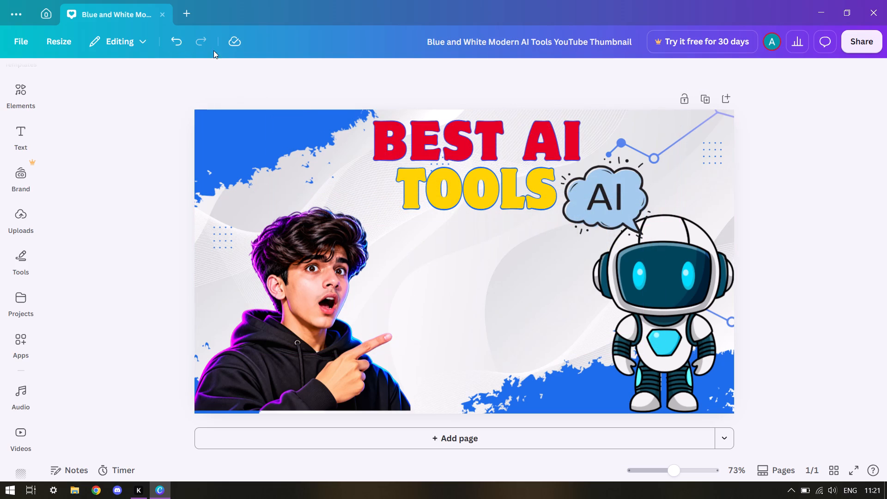
left_click(205, 46)
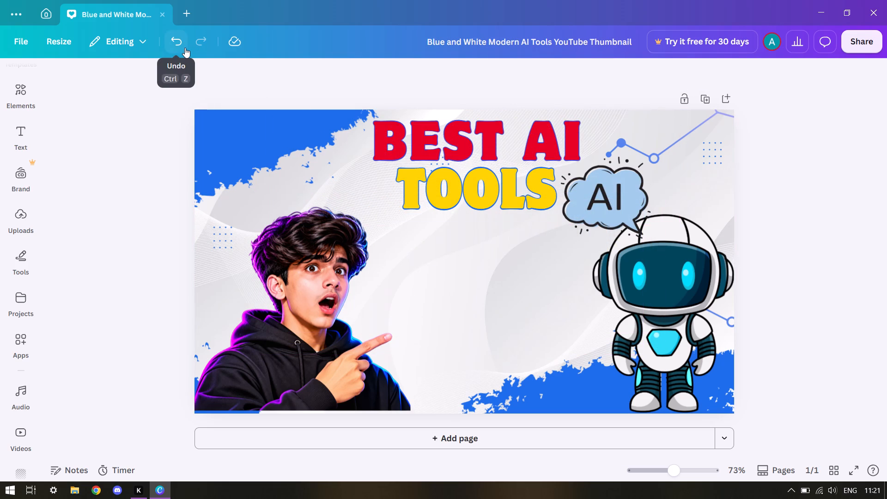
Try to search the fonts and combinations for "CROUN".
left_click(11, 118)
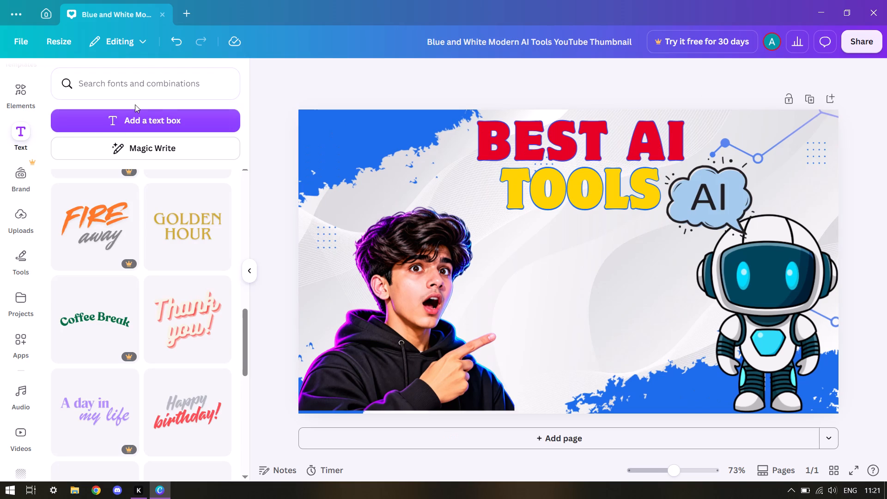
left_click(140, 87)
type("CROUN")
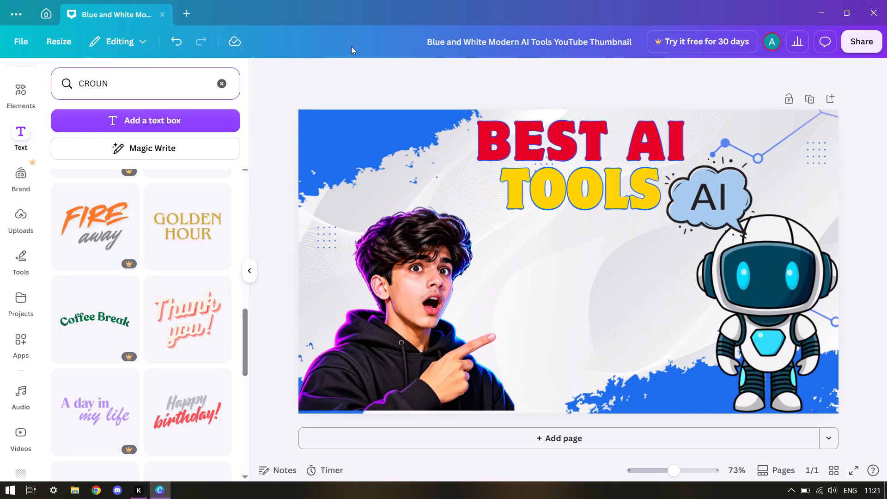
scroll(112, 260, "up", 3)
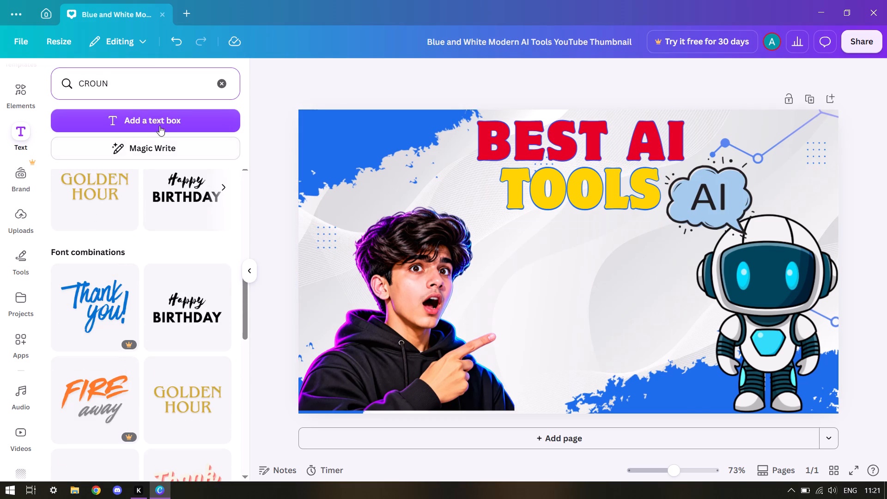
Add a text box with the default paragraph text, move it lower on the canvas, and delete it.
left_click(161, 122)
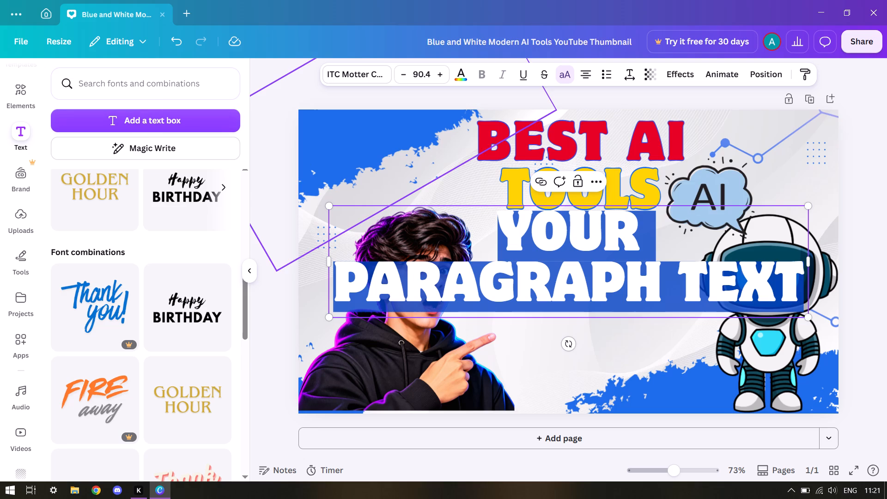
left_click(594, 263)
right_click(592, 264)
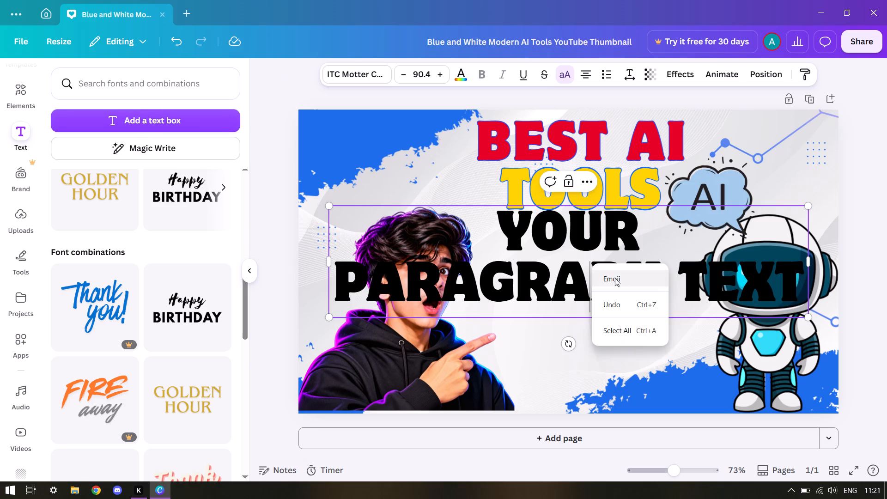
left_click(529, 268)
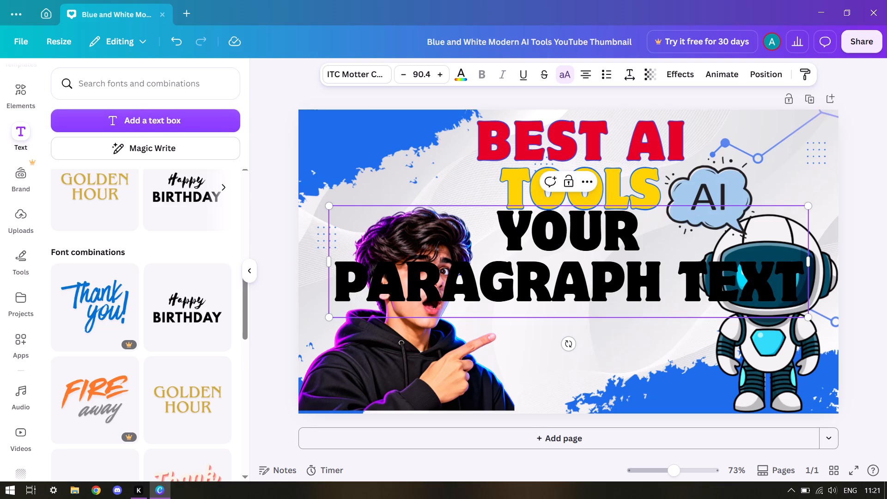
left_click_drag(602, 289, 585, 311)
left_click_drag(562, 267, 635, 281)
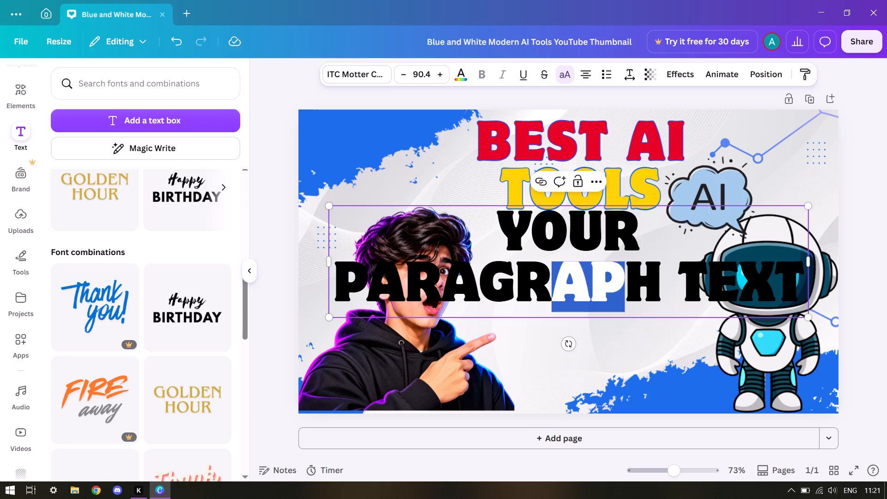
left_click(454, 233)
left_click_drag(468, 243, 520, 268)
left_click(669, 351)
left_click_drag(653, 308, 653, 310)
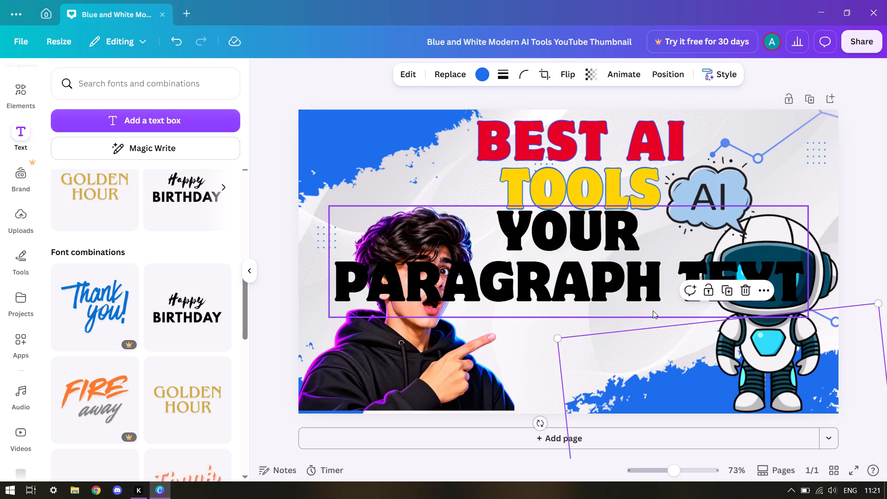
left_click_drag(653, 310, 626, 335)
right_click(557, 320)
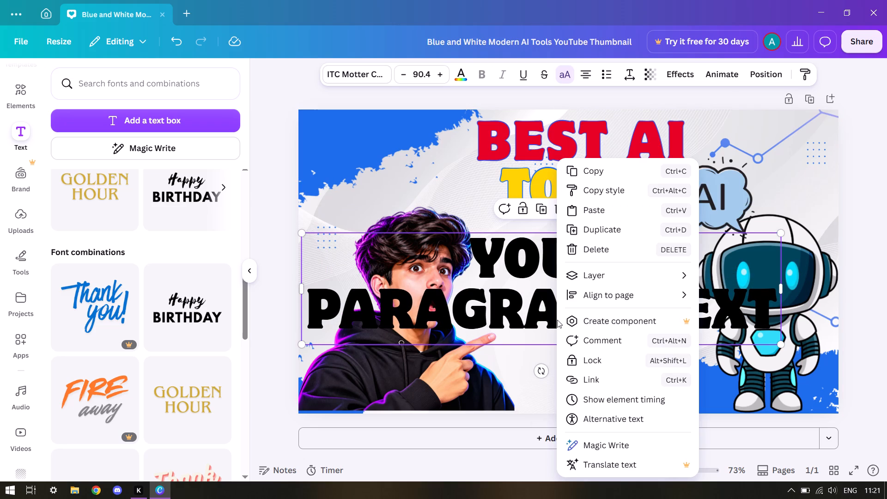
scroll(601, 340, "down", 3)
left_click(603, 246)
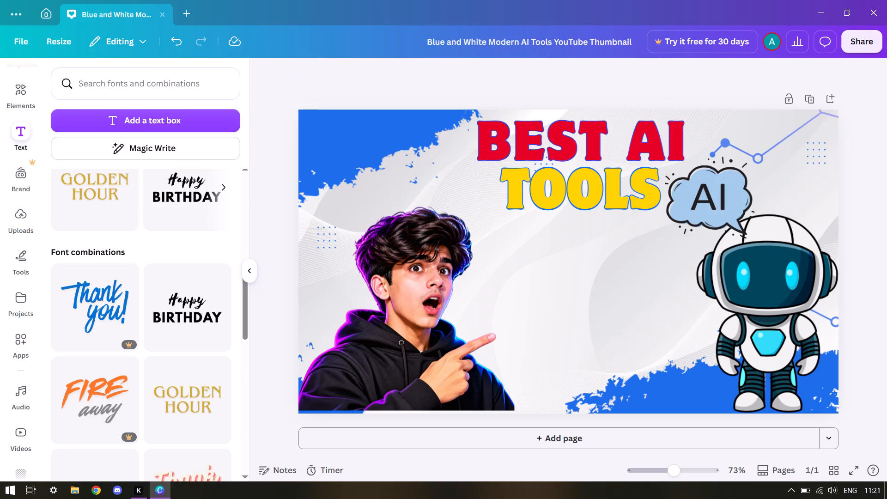
Try red, pink and pale blue for the blue effect colour of the "BEST AI TOOLS" title, settling on indigo.
left_click(636, 184)
left_click(672, 73)
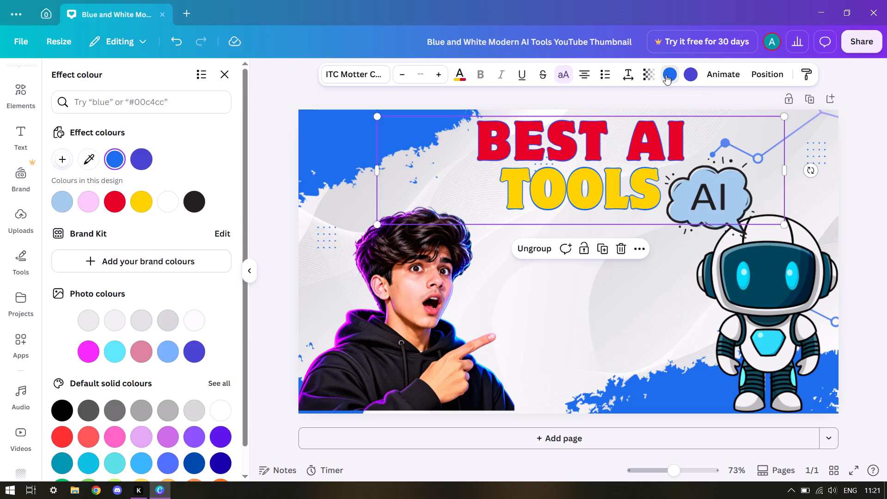
left_click(136, 158)
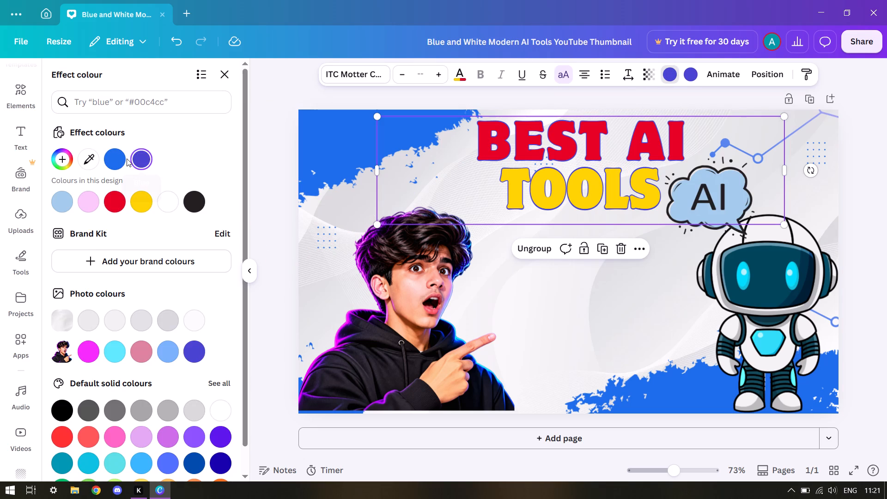
left_click(127, 158)
left_click(121, 160)
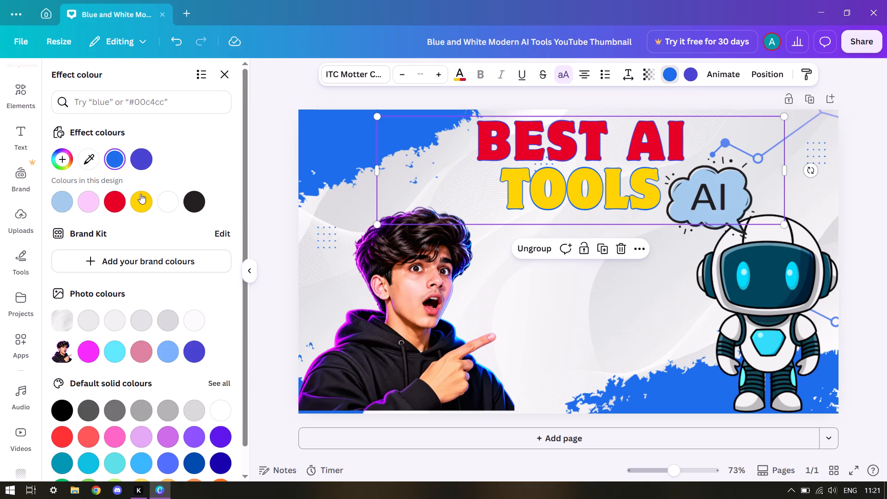
left_click(138, 157)
left_click(121, 195)
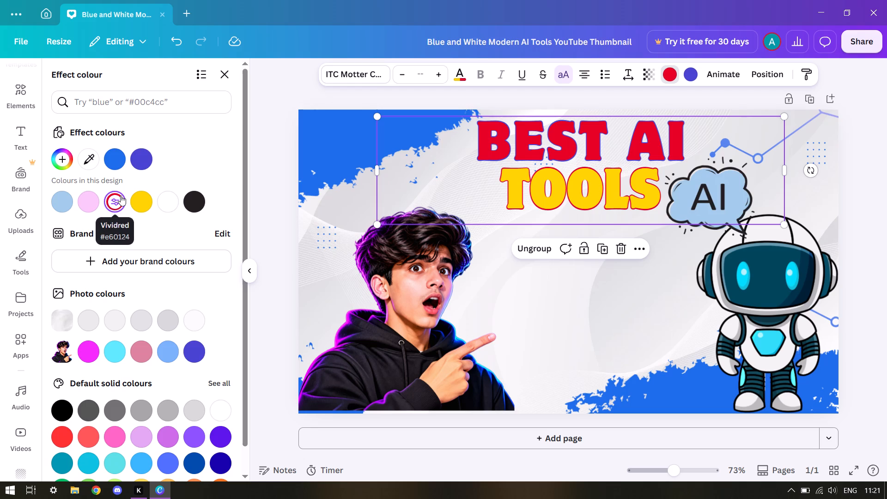
left_click(94, 202)
left_click(65, 205)
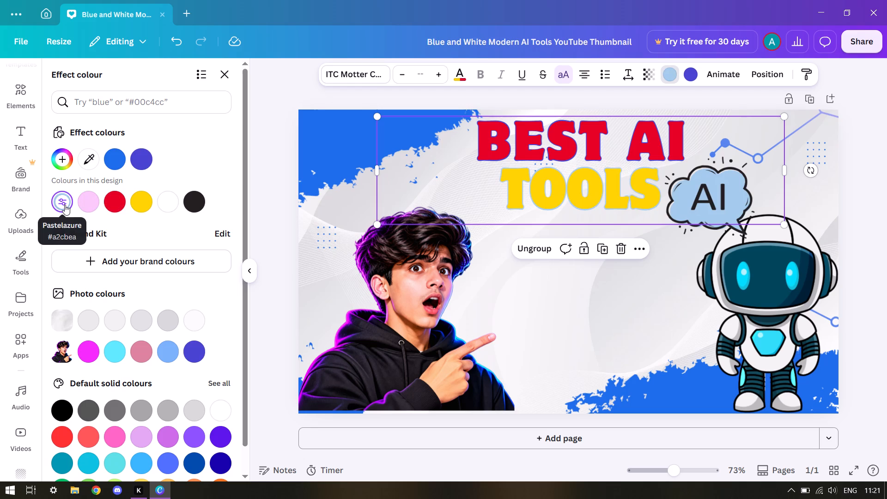
left_click(139, 154)
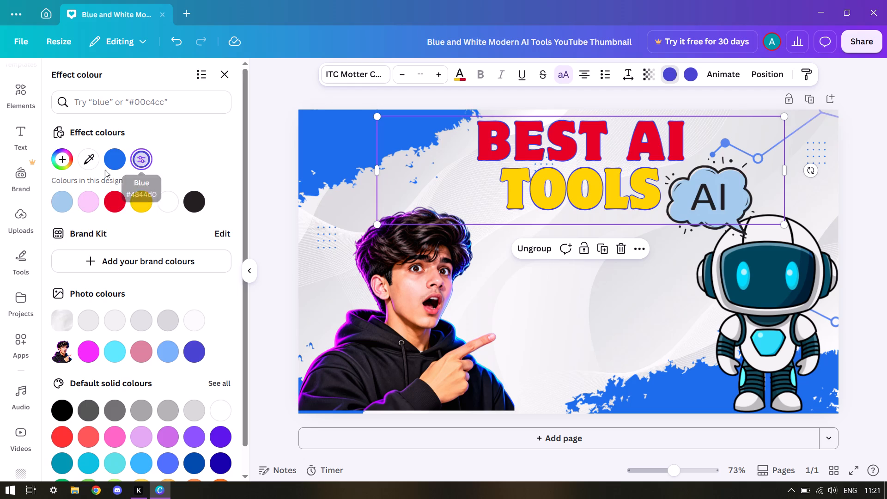
left_click(193, 353)
left_click(134, 164)
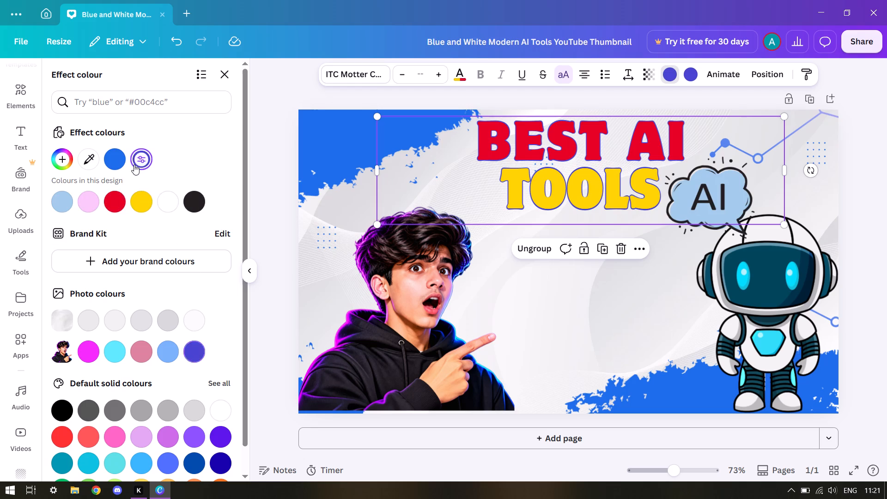
left_click(111, 192)
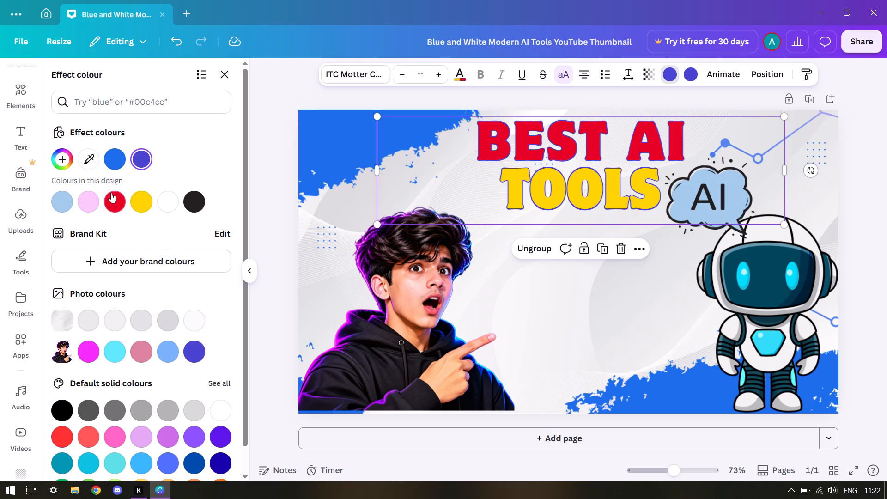
left_click(192, 347)
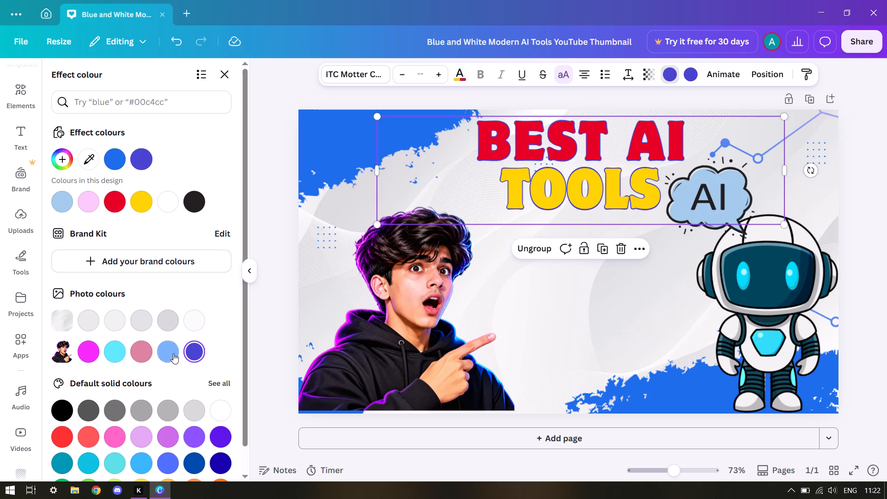
left_click_drag(191, 348, 120, 229)
Move the "BEST AI TOOLS" title slightly down and to the left on the canvas.
left_click_drag(540, 191, 533, 206)
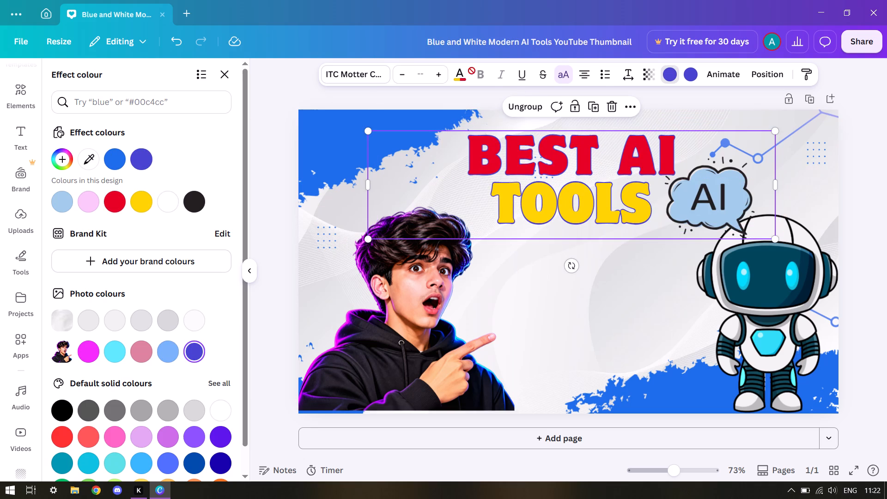
Change the "BEST AI TOOLS" title's font to Gagalin.
left_click(355, 71)
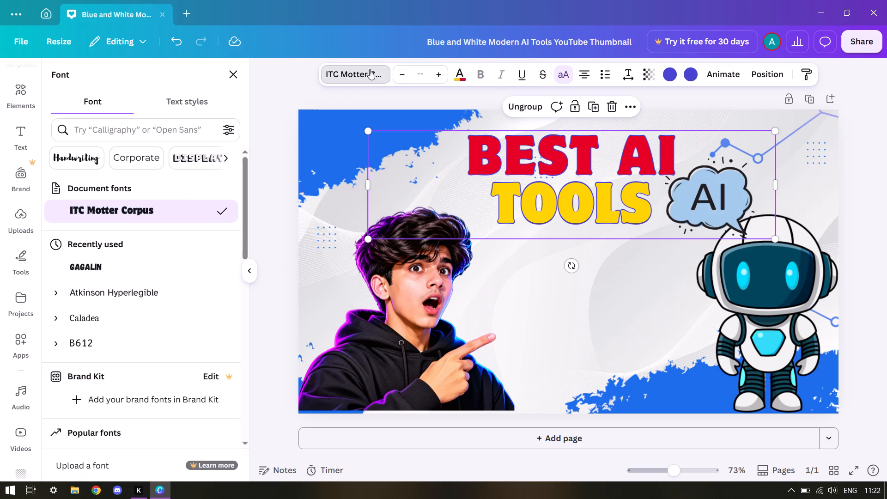
left_click(372, 73)
left_click(371, 74)
left_click(234, 72)
left_click(372, 80)
left_click(133, 259)
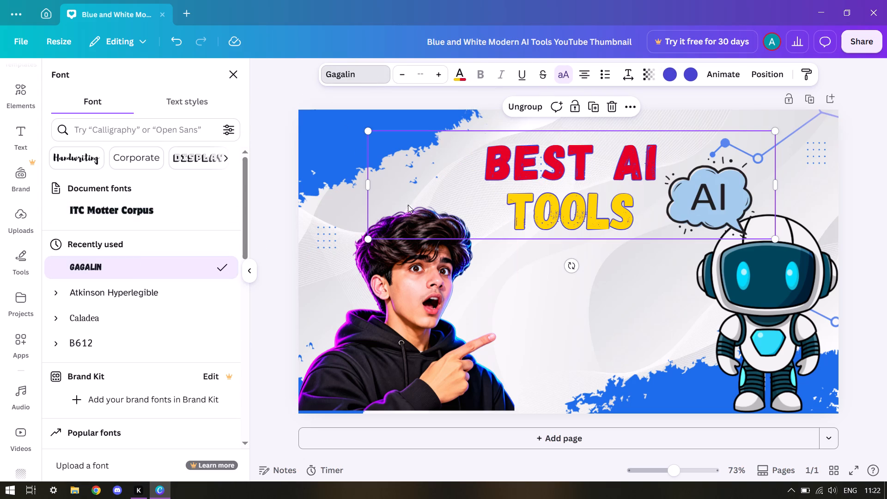
Add the recently used yellow crown graphic to the canvas, below the "BEST AI TOOLS" title.
left_click(33, 92)
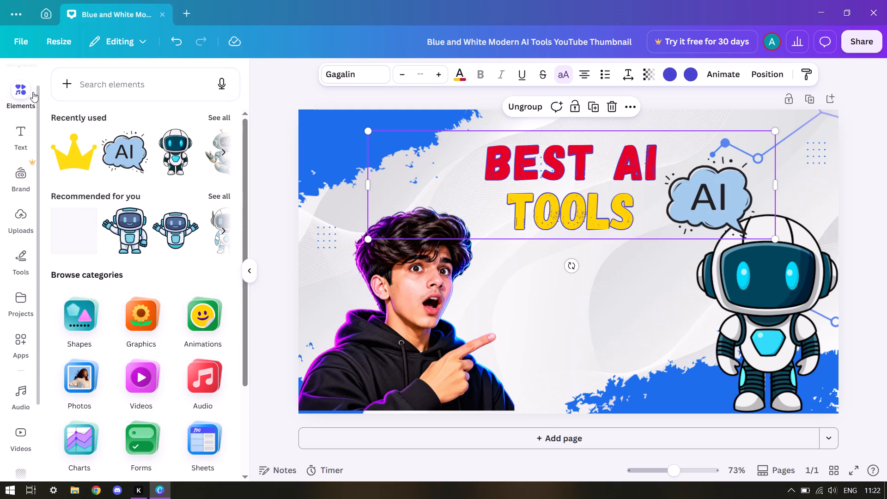
left_click_drag(89, 151, 482, 251)
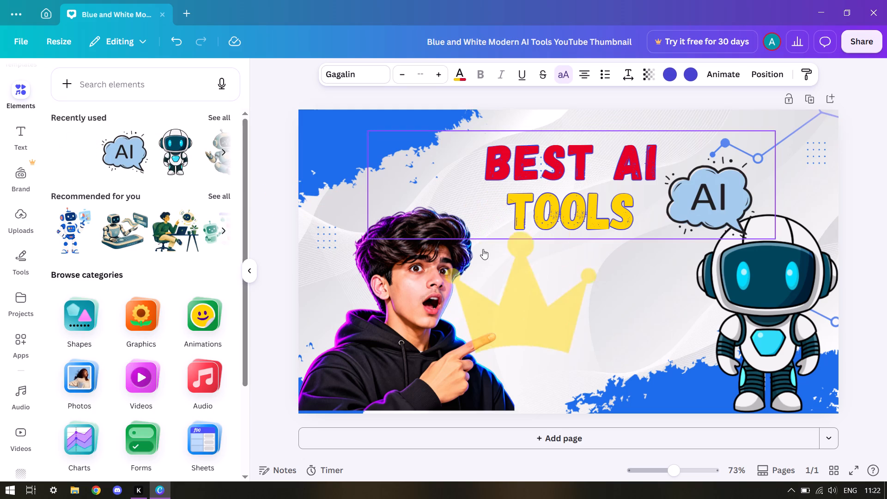
Shift the blue brush-stroke shape in the design's lower-right corner slightly to the left.
left_click_drag(602, 352, 580, 341)
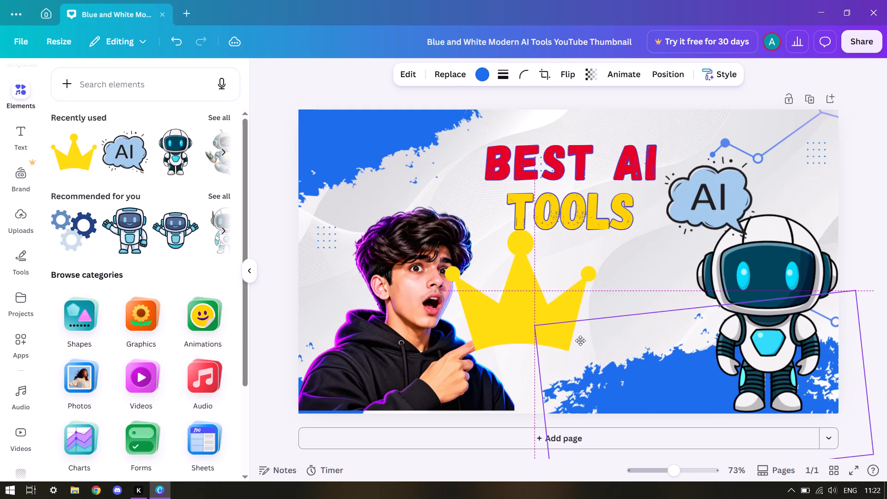
left_click_drag(580, 341, 586, 341)
Shrink the yellow crown to about a third of its size.
left_click(525, 279)
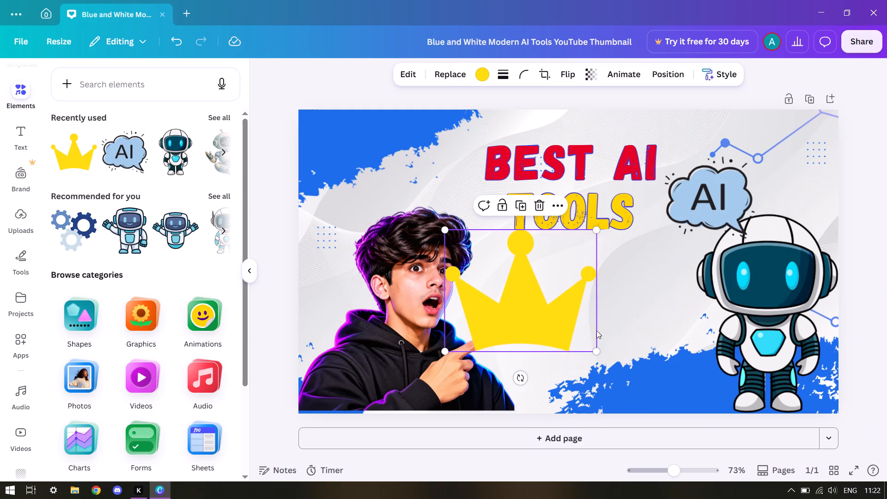
left_click_drag(596, 349, 491, 274)
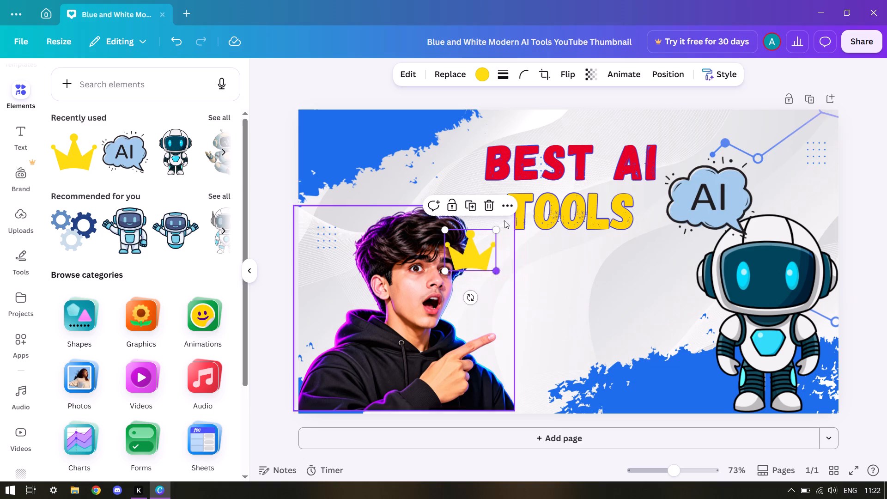
Move the "BEST AI TOOLS" title slightly up on the canvas.
left_click_drag(561, 176, 561, 164)
Place the yellow crown on top of the letter B in "BEST" and shrink it to about 78 by 62.
left_click_drag(465, 261, 465, 253)
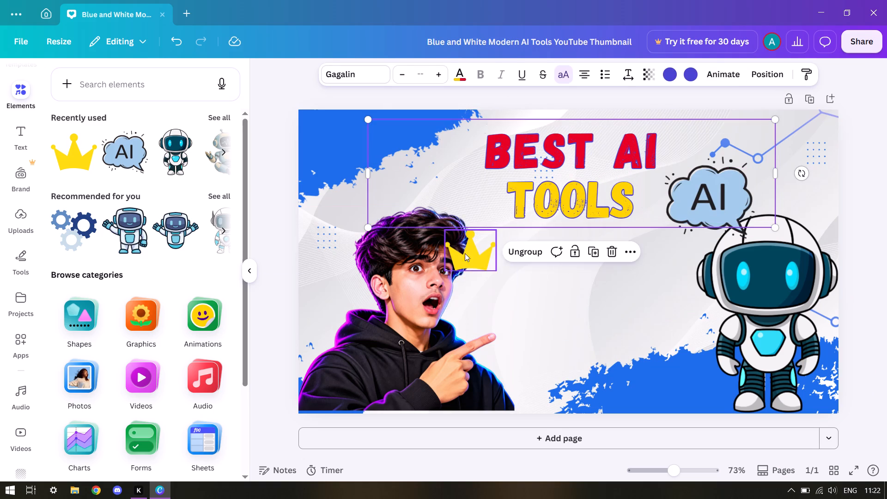
left_click_drag(465, 253, 407, 164)
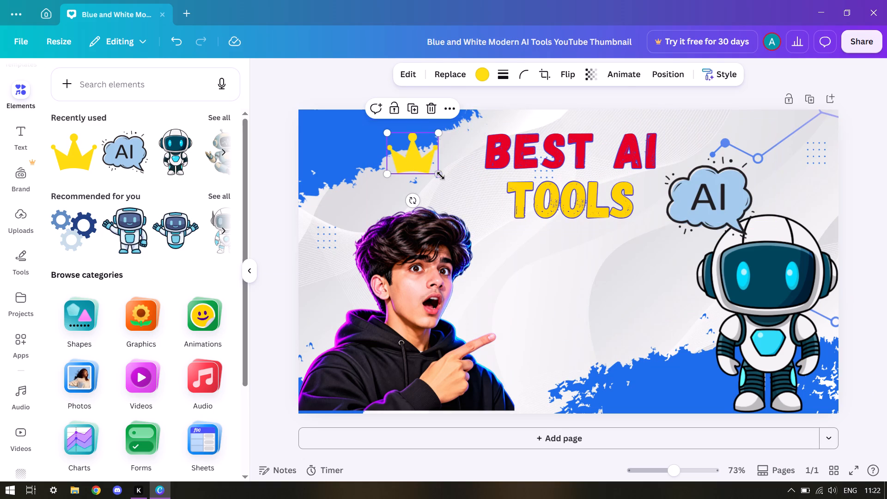
left_click_drag(441, 176, 417, 164)
left_click_drag(412, 156, 459, 134)
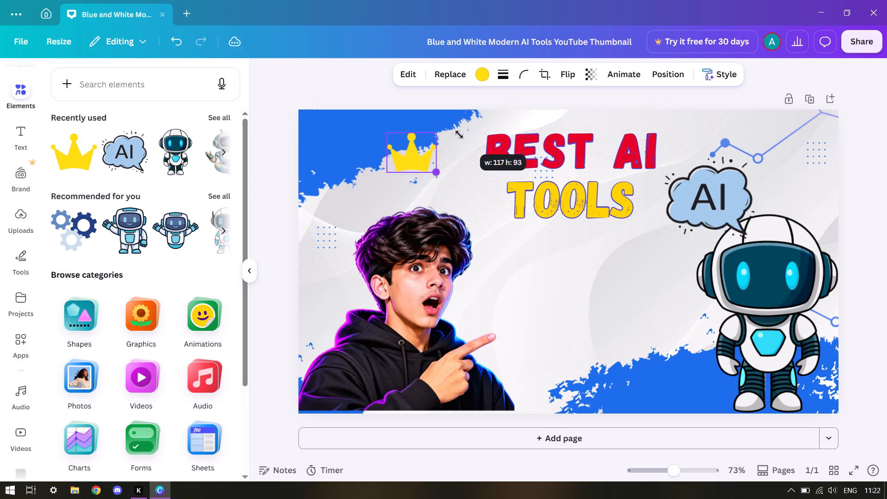
left_click_drag(459, 134, 442, 140)
left_click_drag(403, 155, 488, 124)
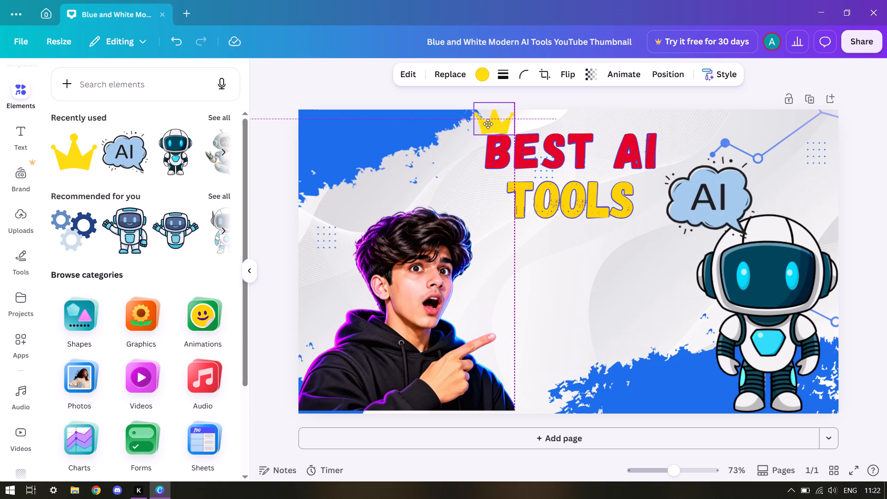
left_click_drag(488, 124, 495, 123)
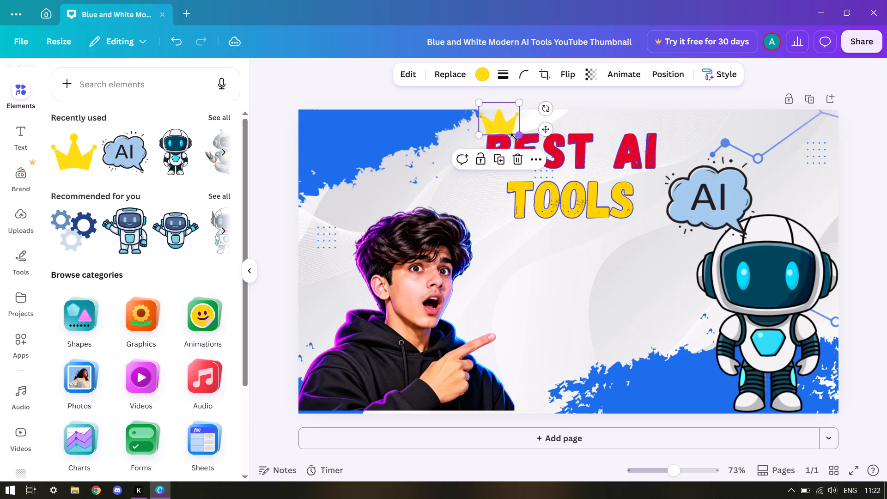
left_click_drag(516, 137, 511, 136)
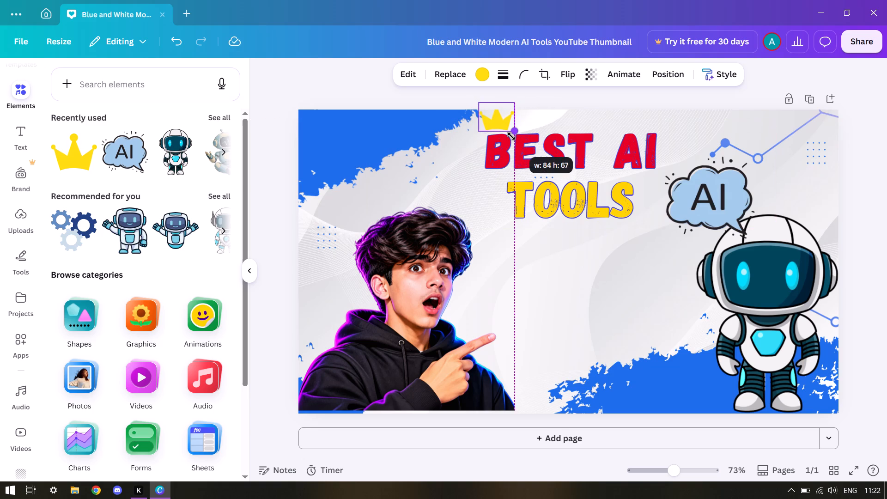
left_click_drag(511, 136, 510, 135)
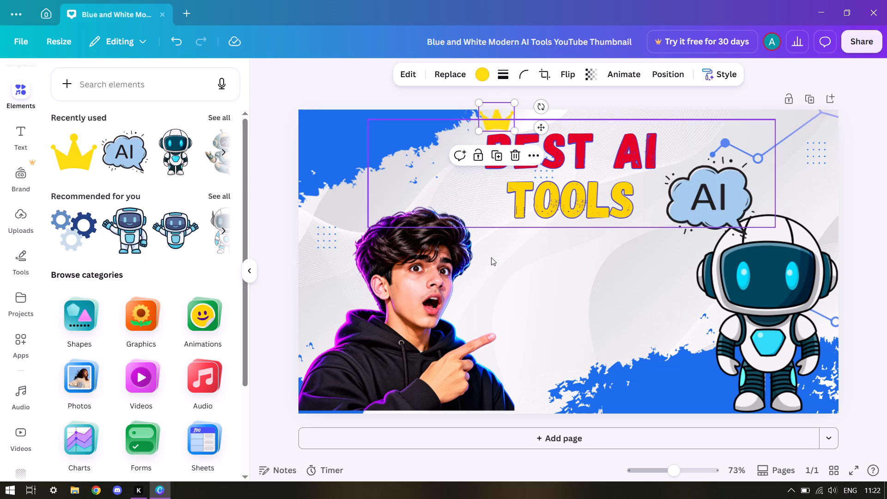
left_click_drag(500, 121, 500, 126)
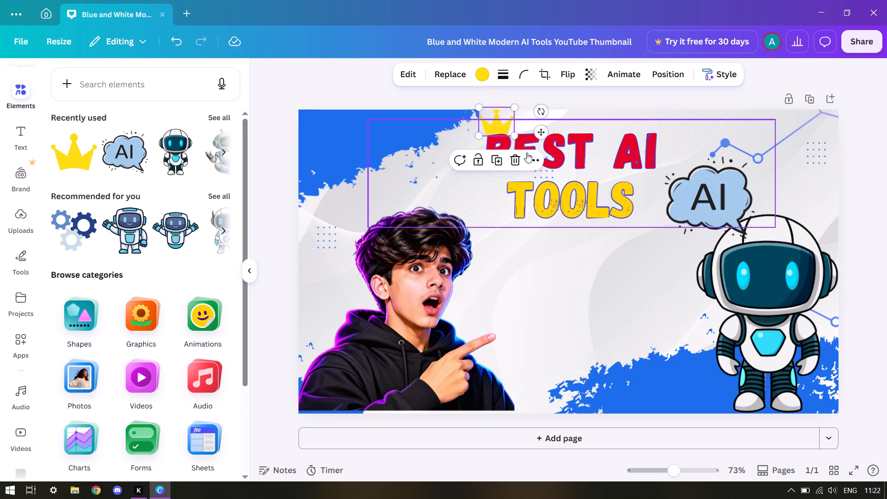
left_click(516, 134)
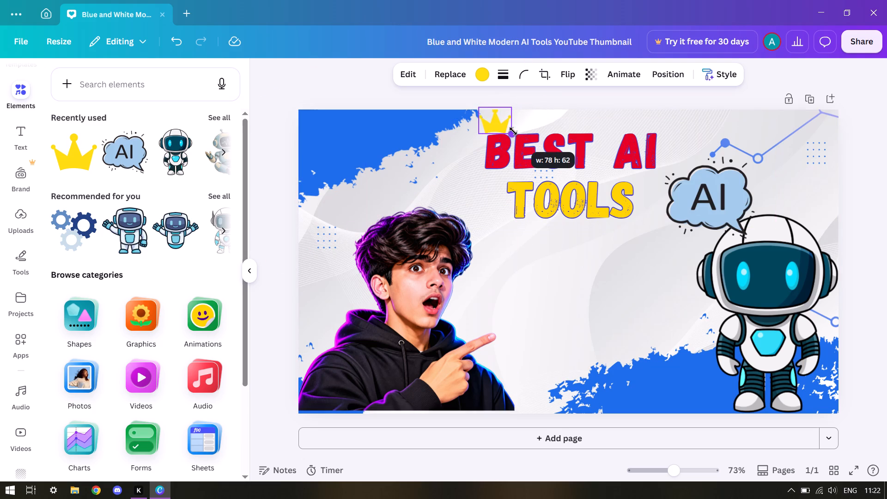
left_click(504, 126)
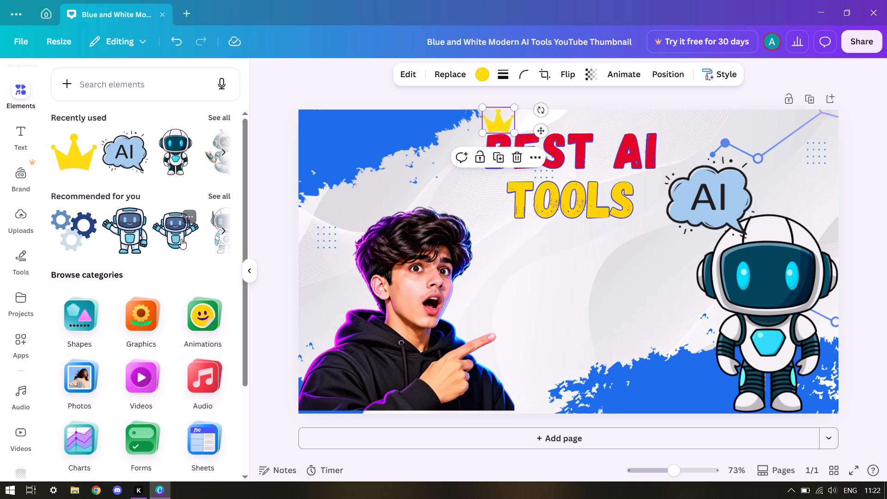
Search the elements for "ai" and look through the result categories, including 3D and photos, ending on graphics.
left_click(135, 85)
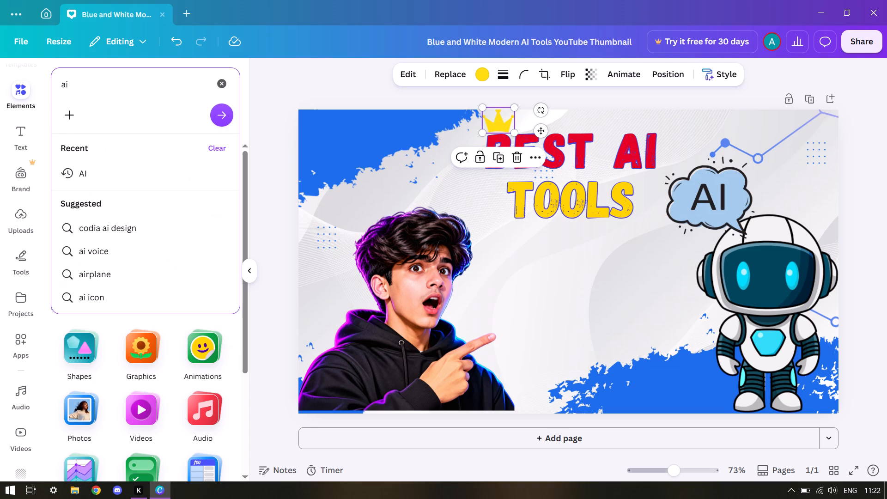
scroll(115, 96, "down", 2)
left_click(225, 112)
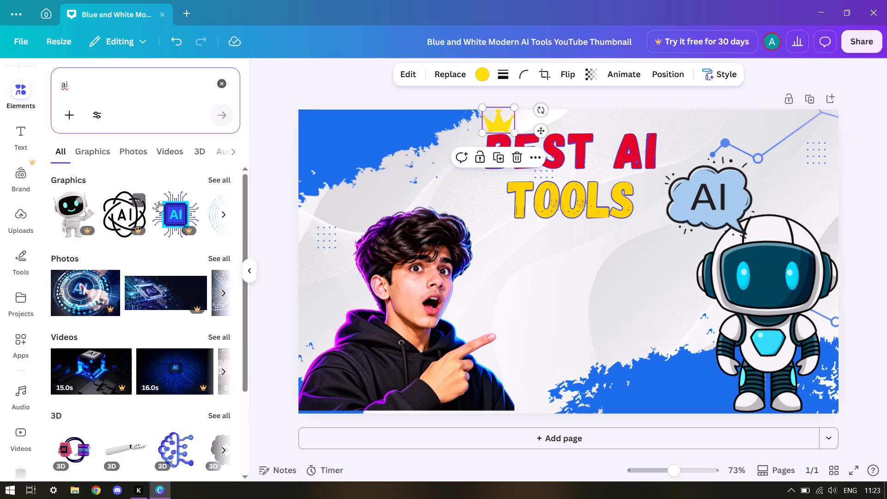
scroll(195, 203, "down", 4)
scroll(191, 204, "up", 2)
left_click(82, 153)
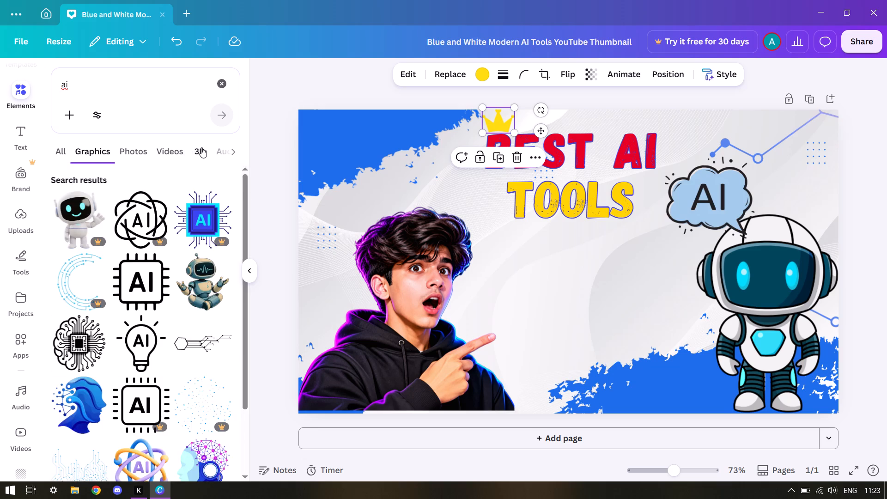
left_click(201, 147)
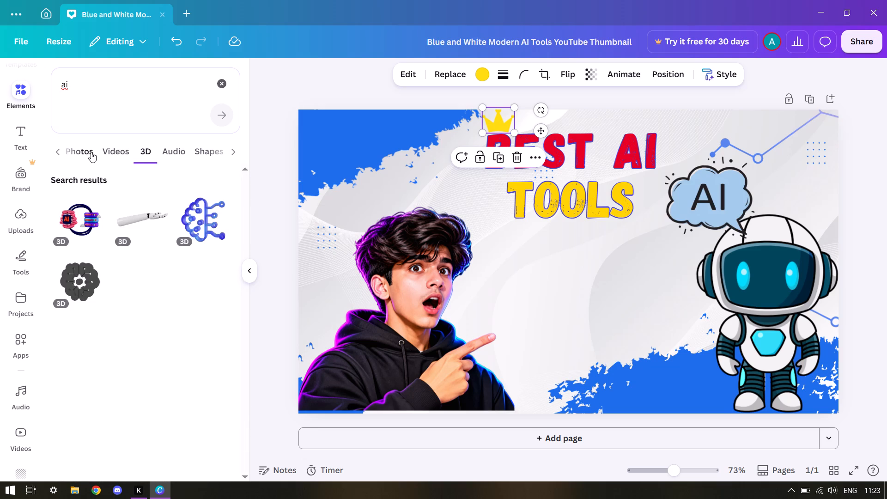
left_click(90, 152)
left_click(62, 153)
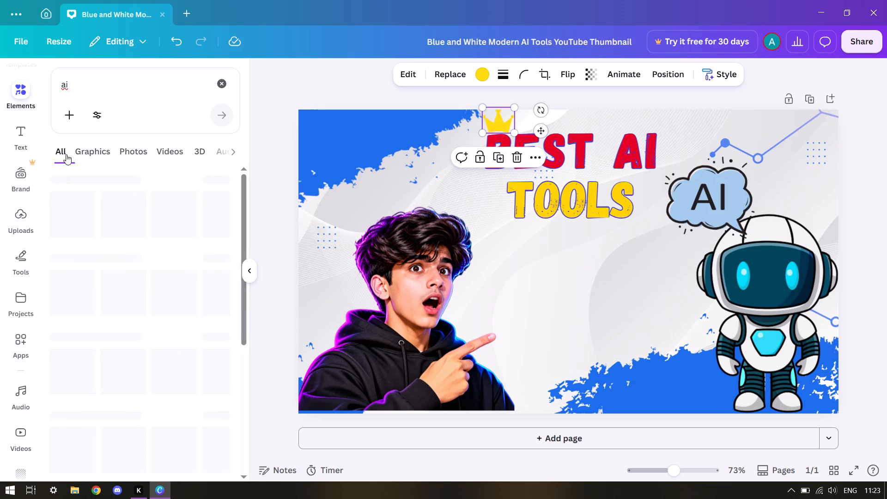
left_click(98, 146)
Browse the "ai" graphics results and add the black "Ai" chip with circuit lines below the title.
scroll(129, 212, "down", 1)
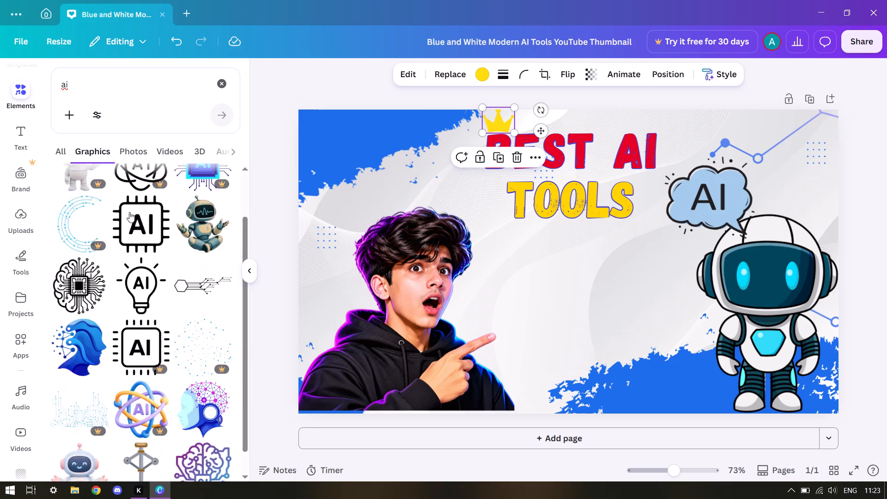
scroll(129, 212, "down", 1)
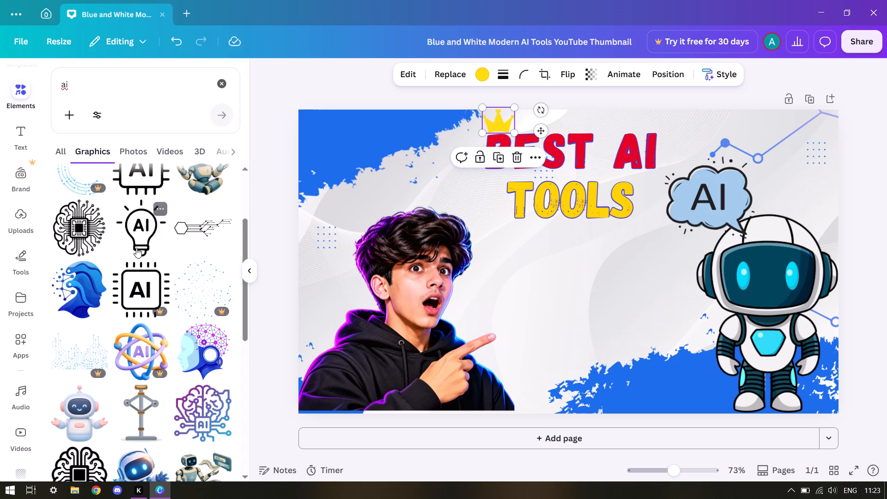
scroll(137, 248, "down", 2)
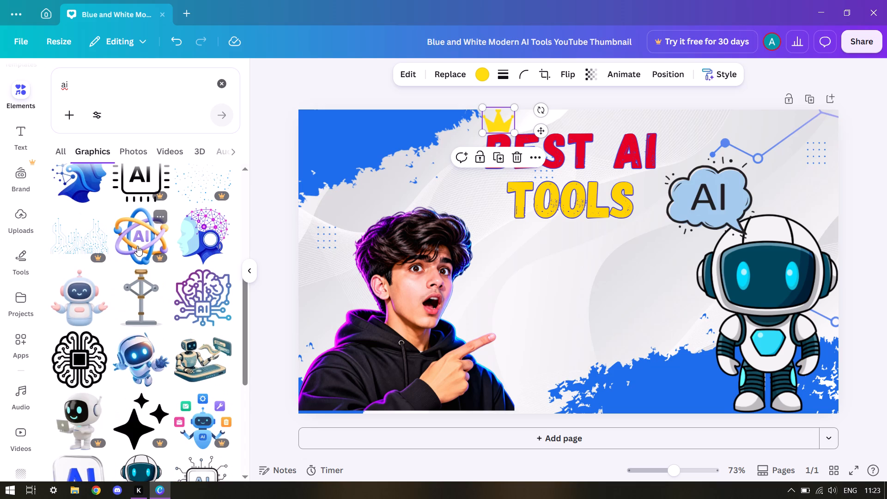
scroll(137, 246, "down", 2)
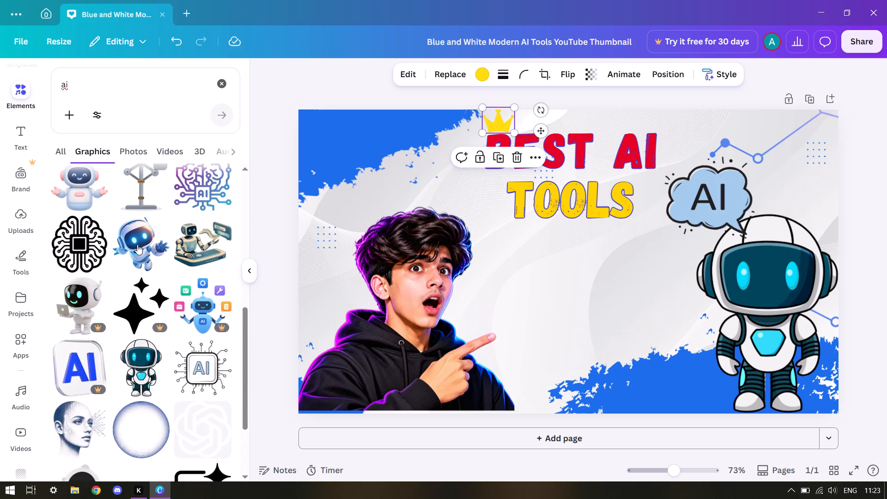
scroll(137, 244, "down", 3)
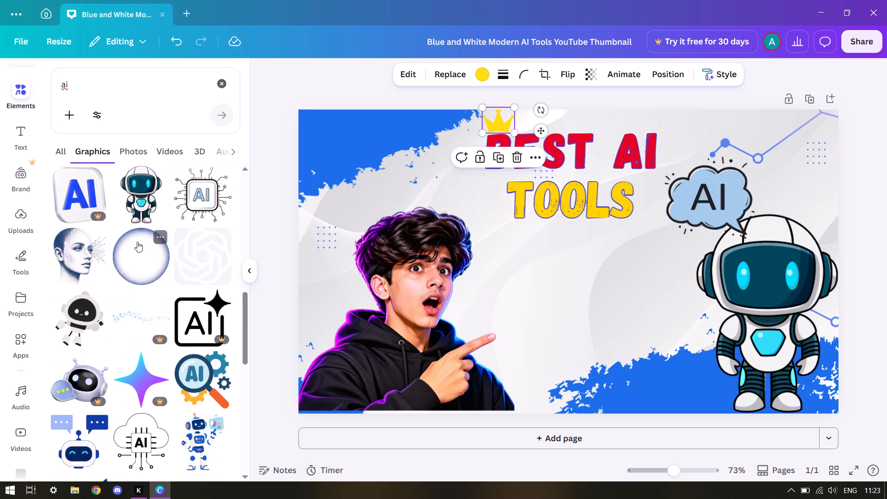
scroll(137, 242, "up", 2)
scroll(137, 242, "down", 5)
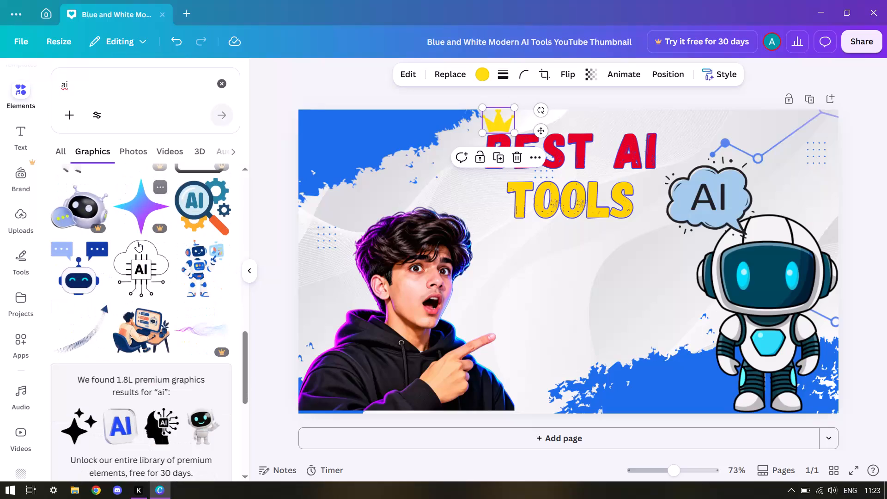
scroll(137, 242, "down", 1)
scroll(137, 242, "up", 1)
scroll(137, 242, "down", 6)
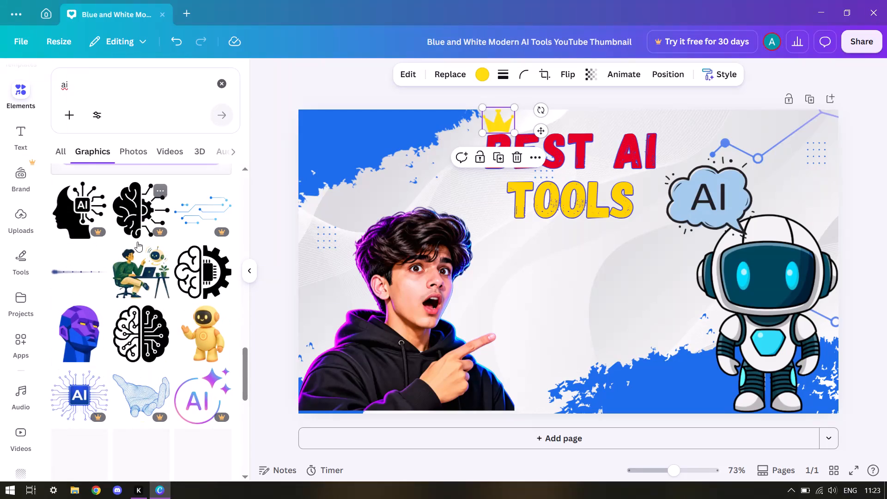
scroll(137, 242, "down", 2)
scroll(86, 247, "down", 2)
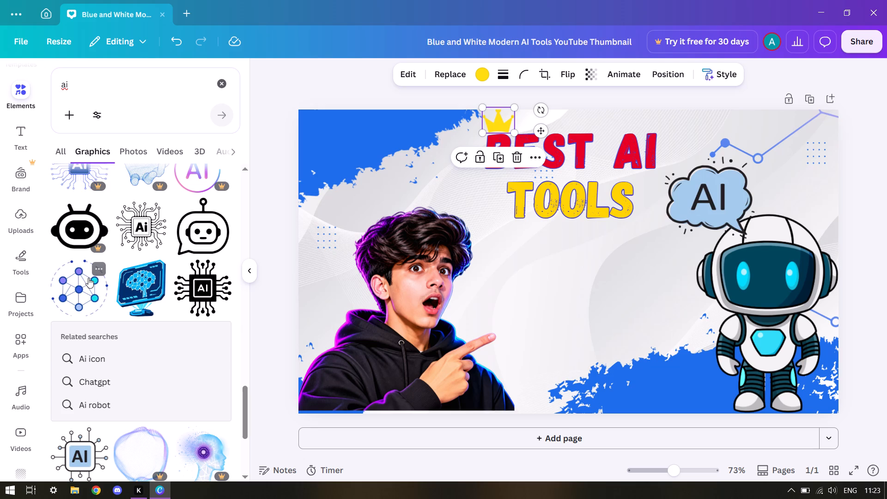
left_click_drag(131, 223, 563, 240)
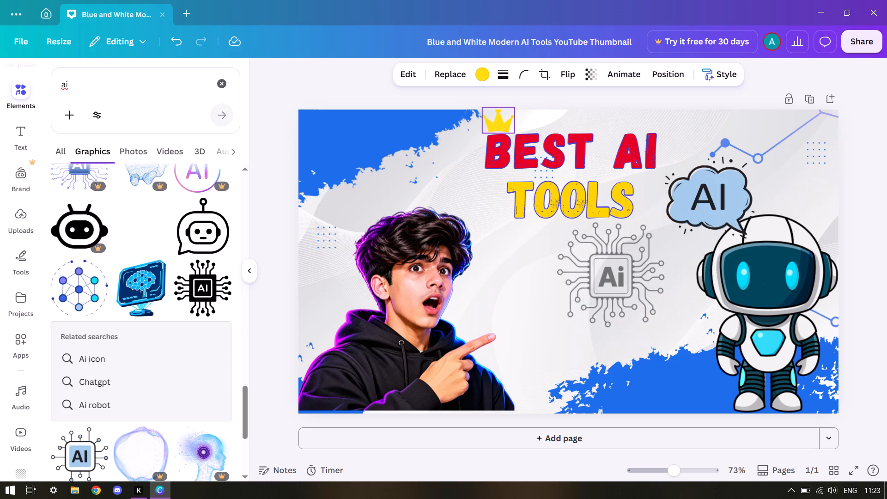
left_click_drag(563, 240, 523, 236)
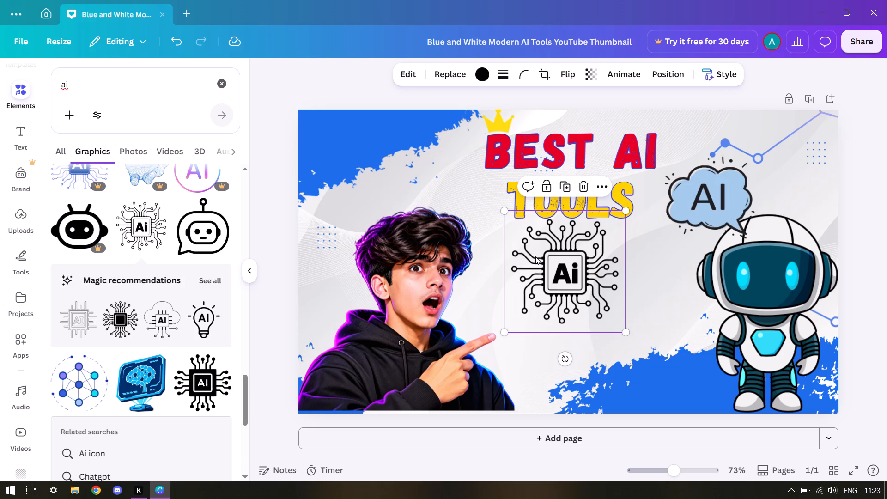
Try the "Ai" chip graphic over the robot, above the photo and by the AI cloud, settling between the photo and the robot.
left_click_drag(545, 258, 741, 329)
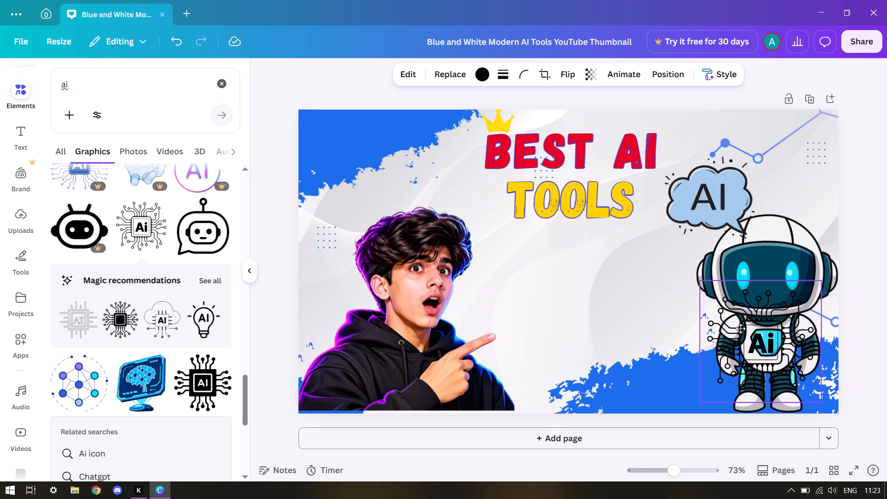
left_click_drag(741, 329, 369, 162)
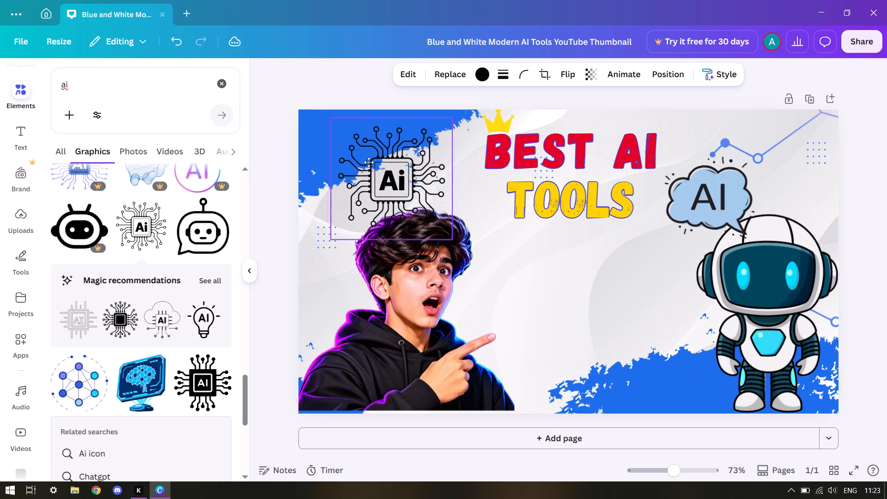
left_click_drag(369, 162, 744, 198)
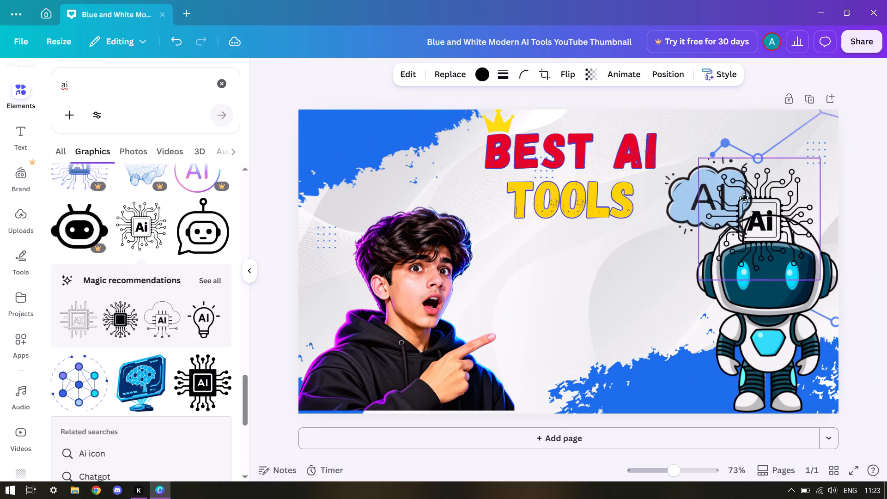
left_click_drag(744, 198, 596, 272)
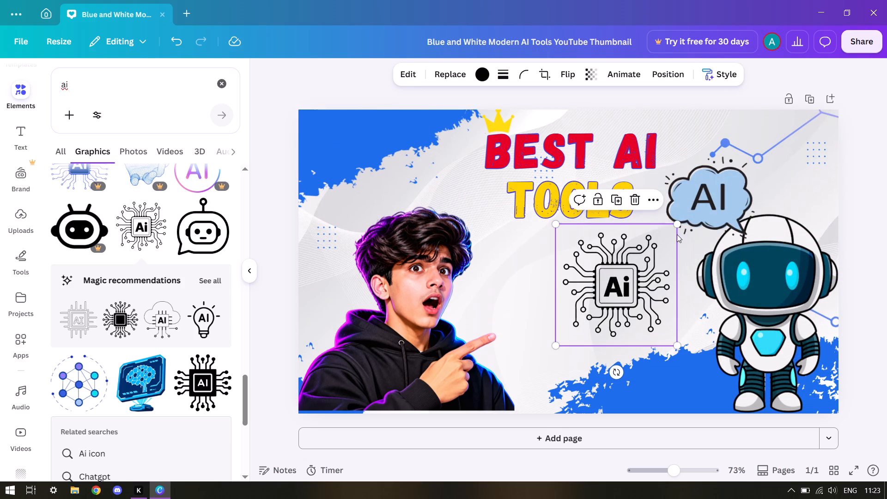
Separate the blue AI speech cloud from the robot and title, and delete the cloud from the thumbnail.
left_click(710, 208)
left_click(719, 195)
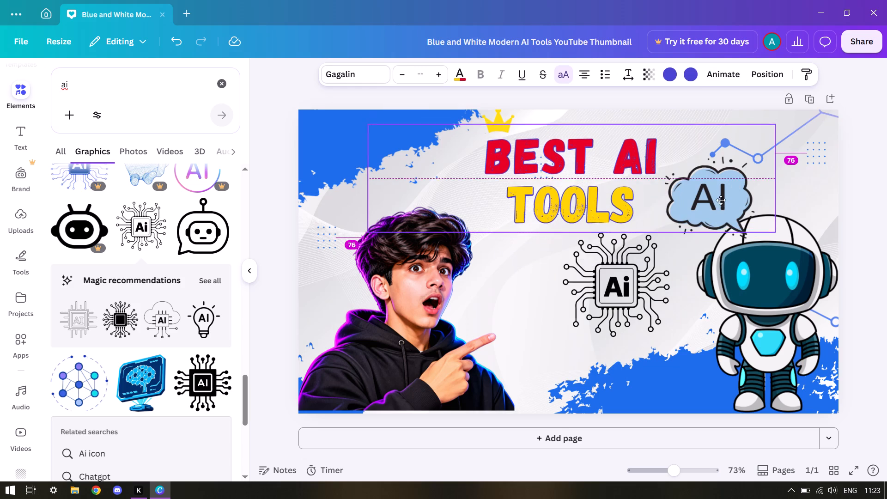
left_click(731, 241)
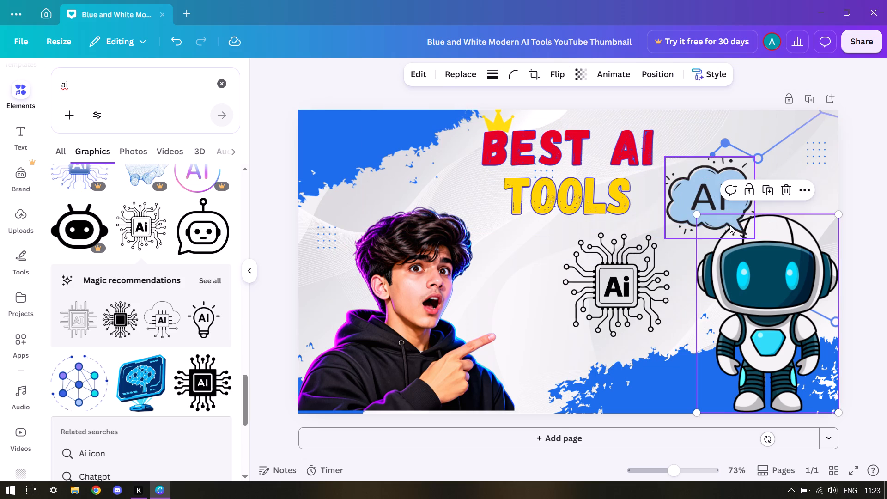
left_click_drag(730, 225, 737, 239)
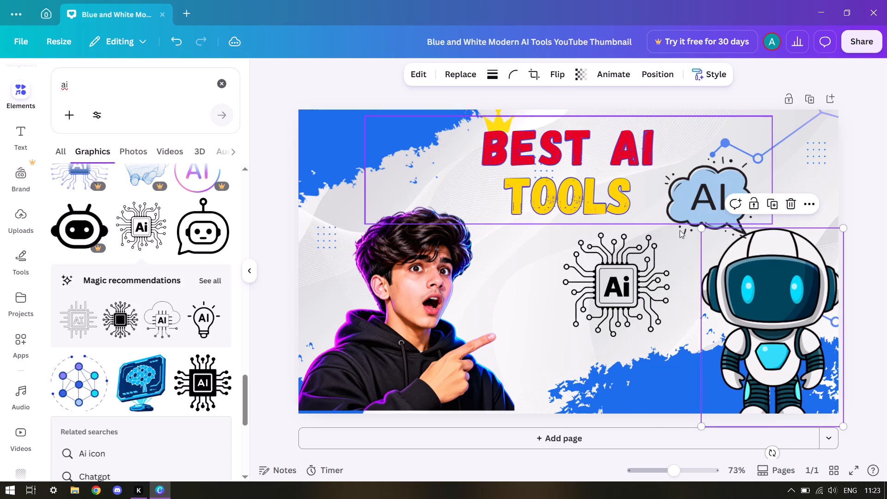
left_click_drag(681, 228, 627, 291)
left_click_drag(691, 238, 692, 238)
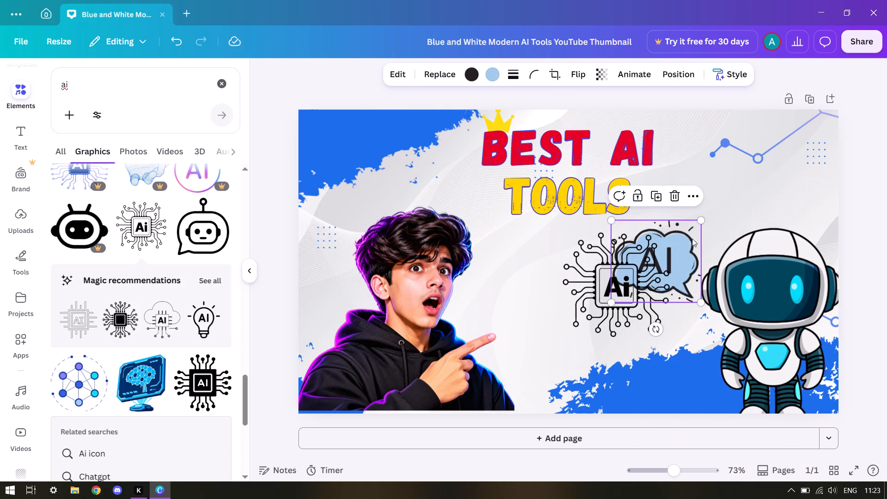
left_click_drag(692, 238, 711, 231)
left_click(698, 190)
Move the black "Ai" chip graphic into the free area directly above the robot's head.
left_click_drag(623, 277, 739, 200)
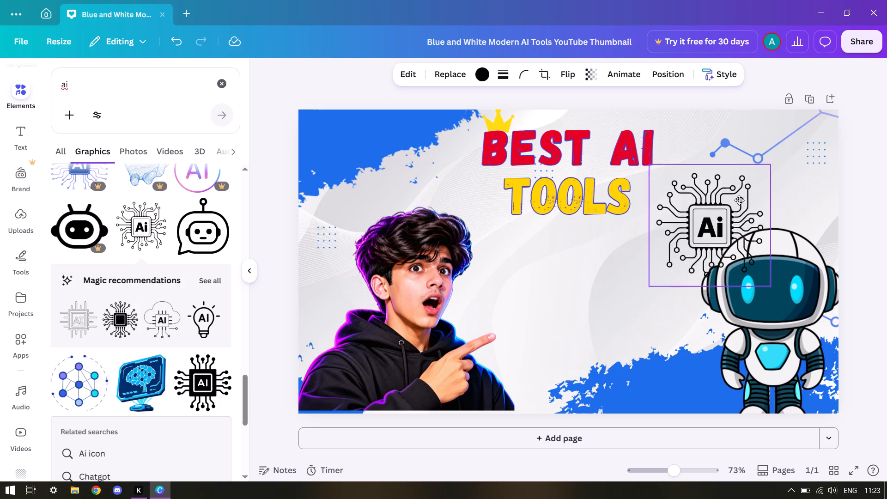
left_click_drag(739, 200, 775, 169)
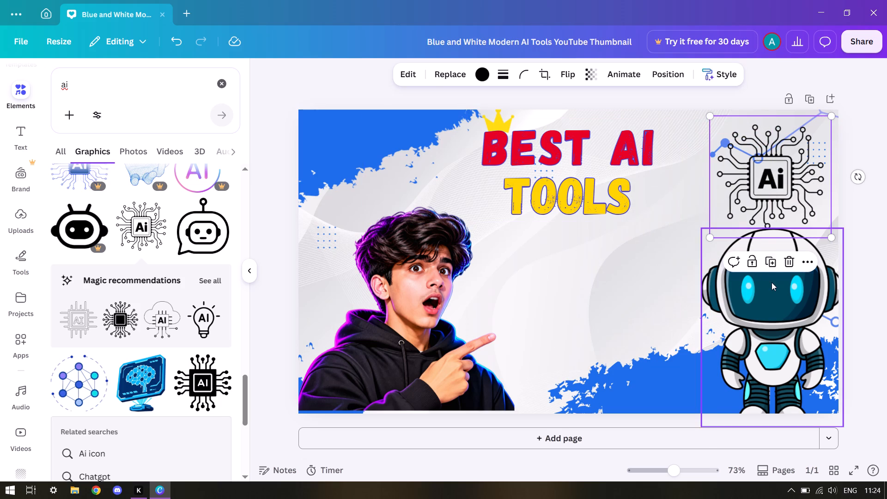
Shrink the robot slightly and place it in the thumbnail's lower-right corner, just below the "Ai" chip.
left_click_drag(772, 282, 774, 277)
left_click_drag(700, 421, 703, 417)
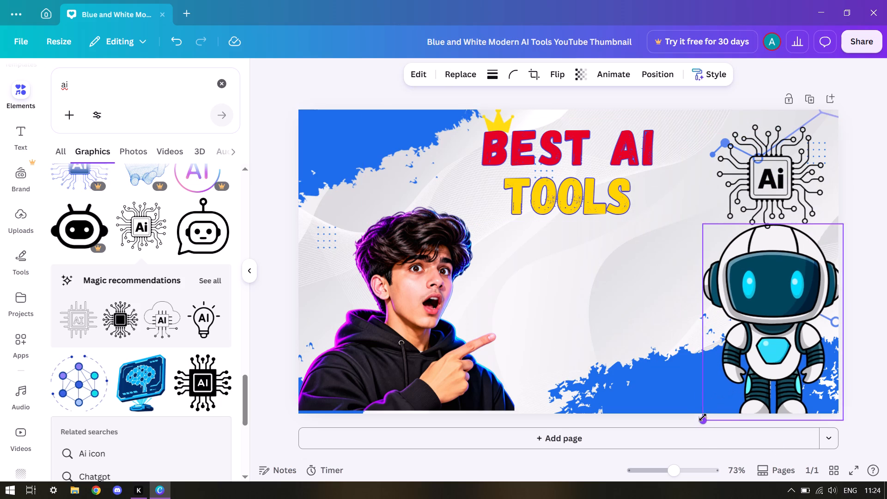
left_click_drag(703, 417, 706, 408)
left_click_drag(781, 351, 786, 359)
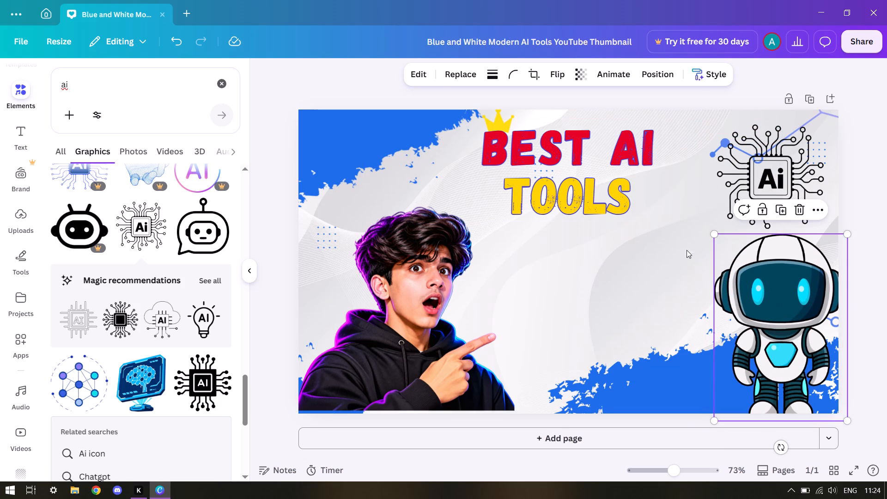
Reposition the "BEST AI TOOLS" title so that the B of "BEST" sits just below the yellow crown.
left_click_drag(565, 162, 590, 170)
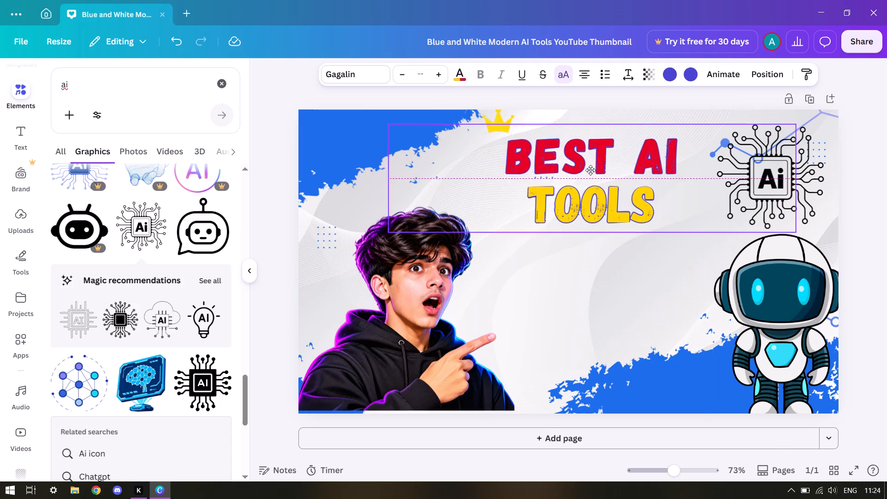
left_click_drag(590, 170, 574, 157)
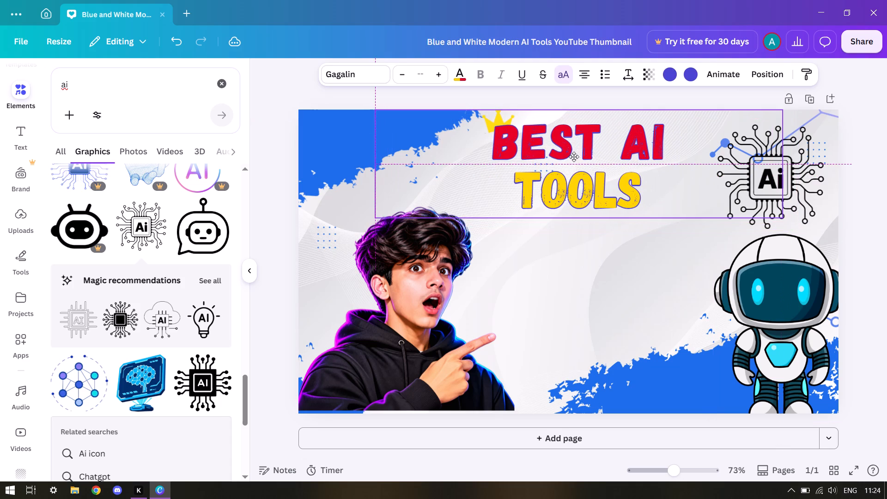
left_click_drag(574, 157, 571, 163)
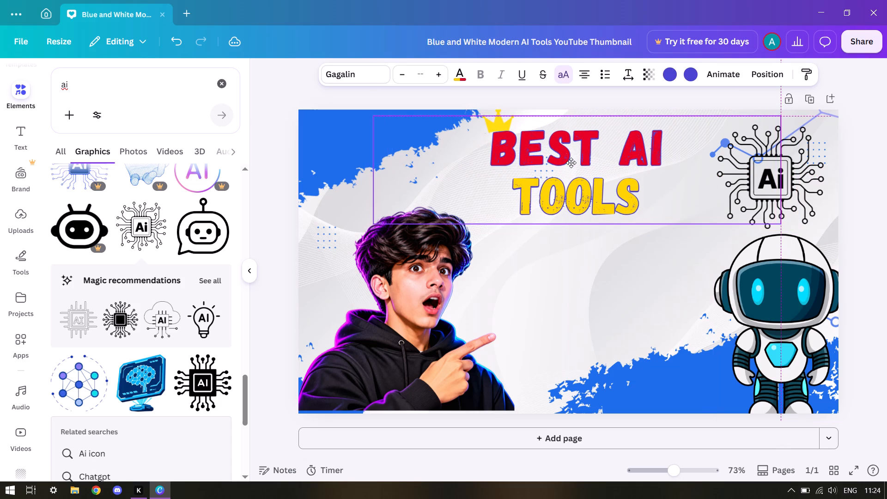
left_click_drag(571, 163, 568, 157)
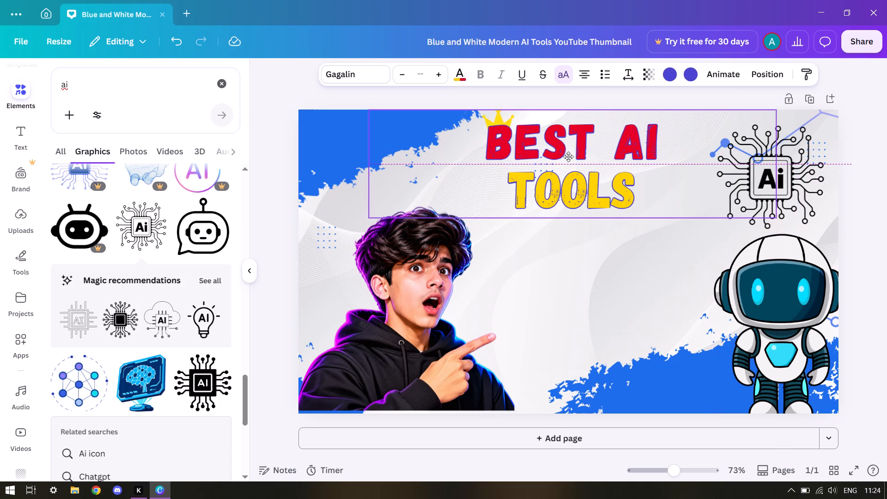
left_click_drag(568, 157, 569, 164)
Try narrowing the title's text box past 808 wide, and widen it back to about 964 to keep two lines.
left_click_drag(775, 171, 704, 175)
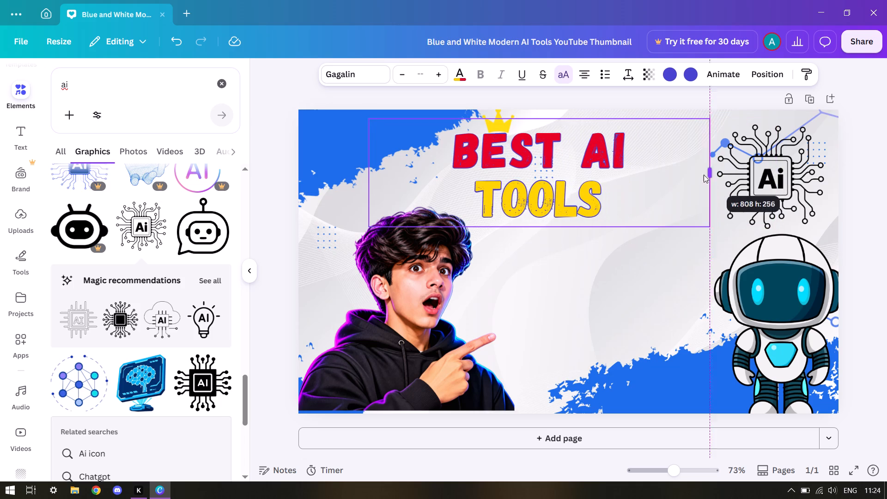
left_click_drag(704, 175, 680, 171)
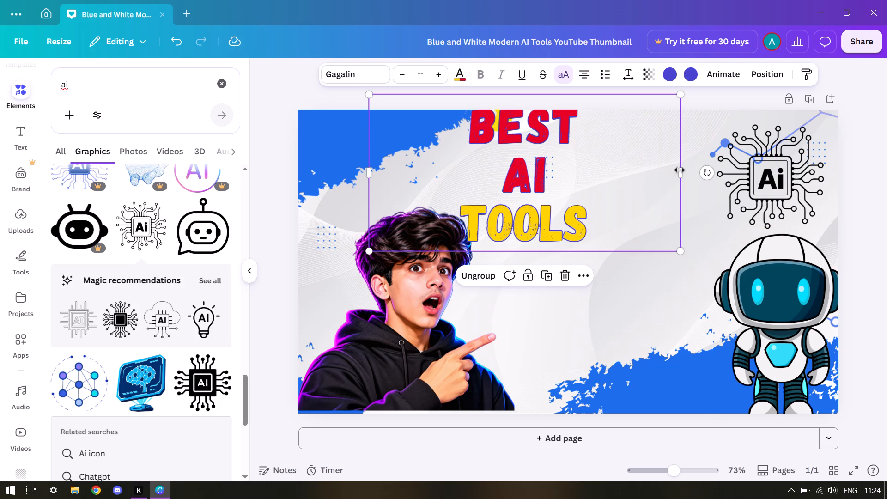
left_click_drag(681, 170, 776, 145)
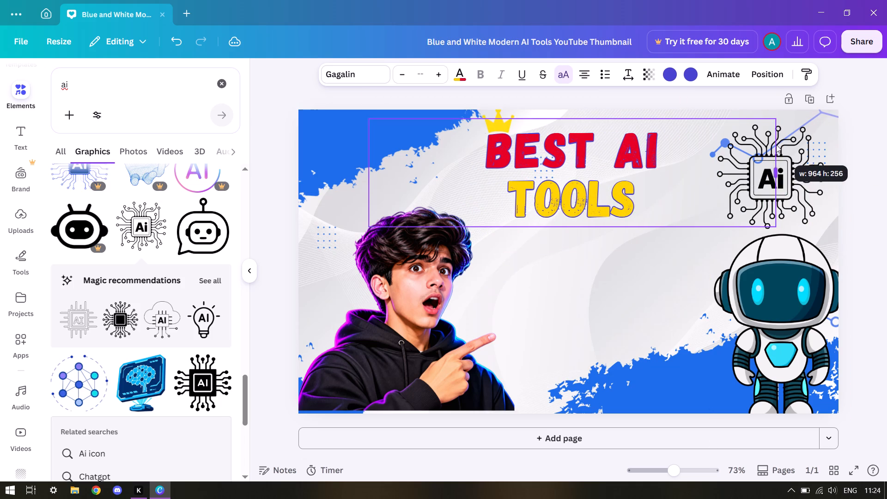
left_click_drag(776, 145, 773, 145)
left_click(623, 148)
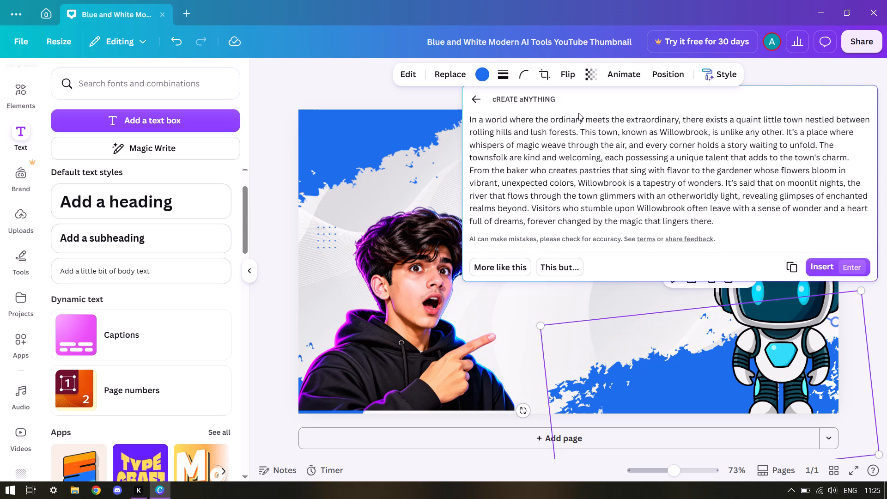
Add a default heading text box below the "BEST AI TOOLS" title.
left_click(105, 201)
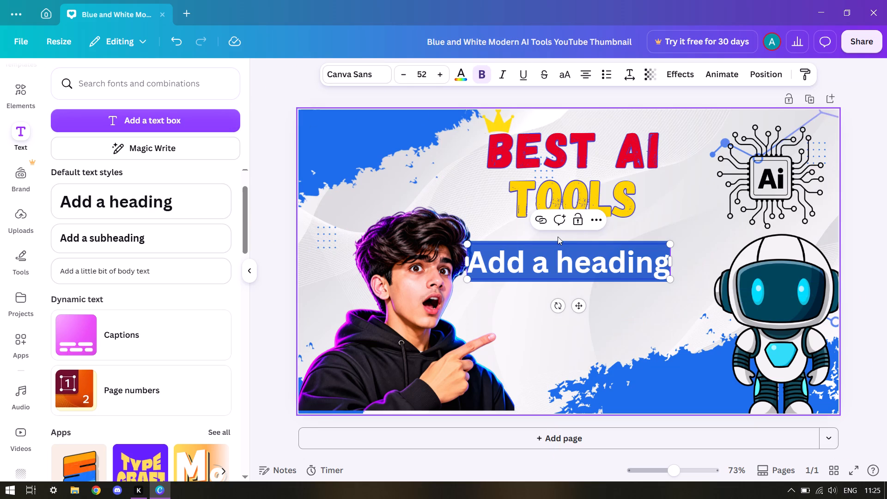
Open the dynamic captions feature to view its caption styles.
scroll(182, 263, "down", 3)
scroll(172, 269, "up", 2)
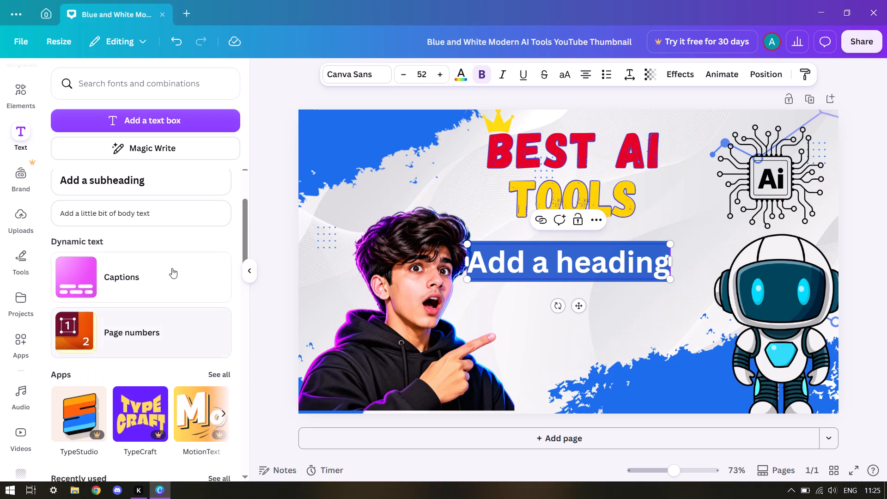
left_click(172, 267)
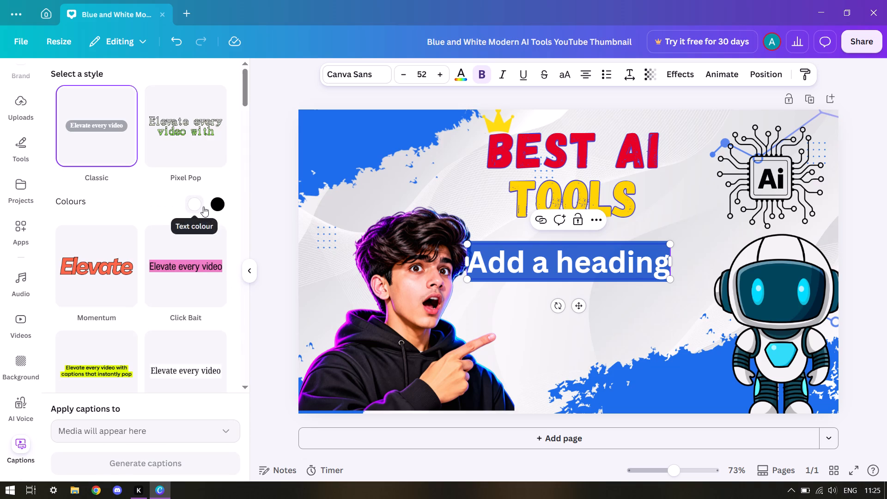
Remove the "Add a heading" text box from below the "BEST AI TOOLS" title.
left_click(626, 259)
left_click(584, 219)
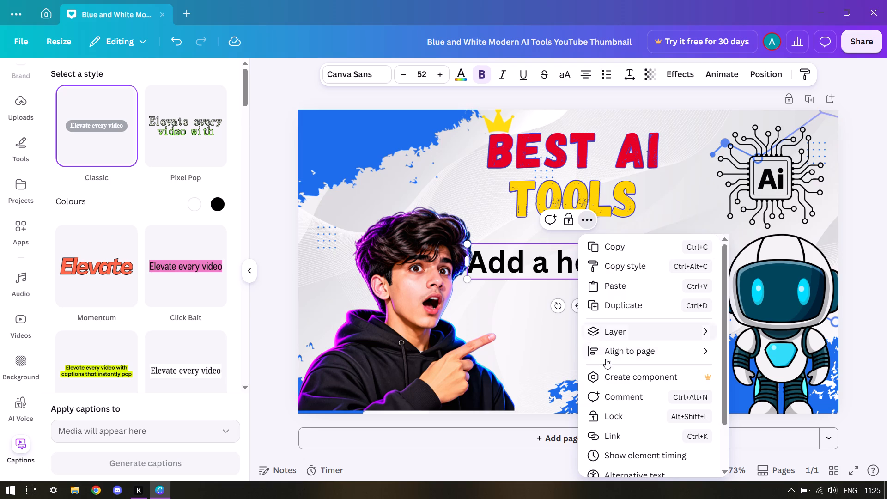
scroll(609, 404, "down", 2)
scroll(608, 389, "up", 3)
left_click(568, 269)
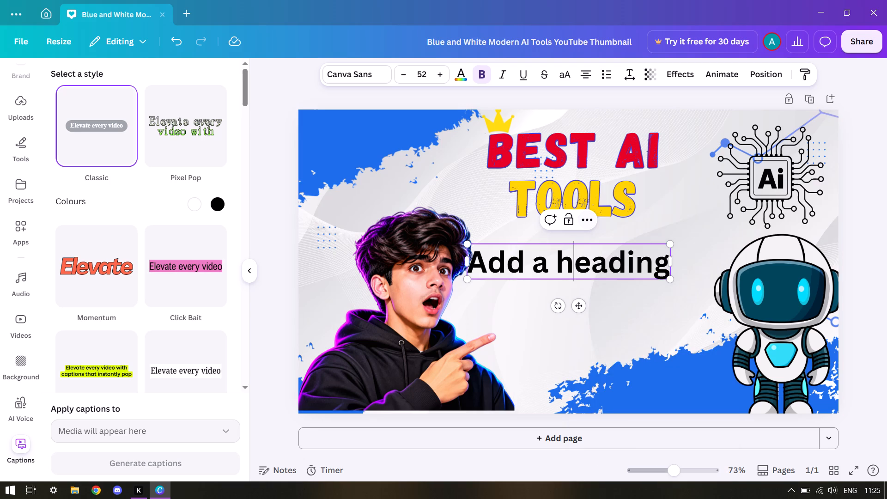
left_click(608, 269)
left_click_drag(612, 271, 633, 274)
triple_click(633, 274)
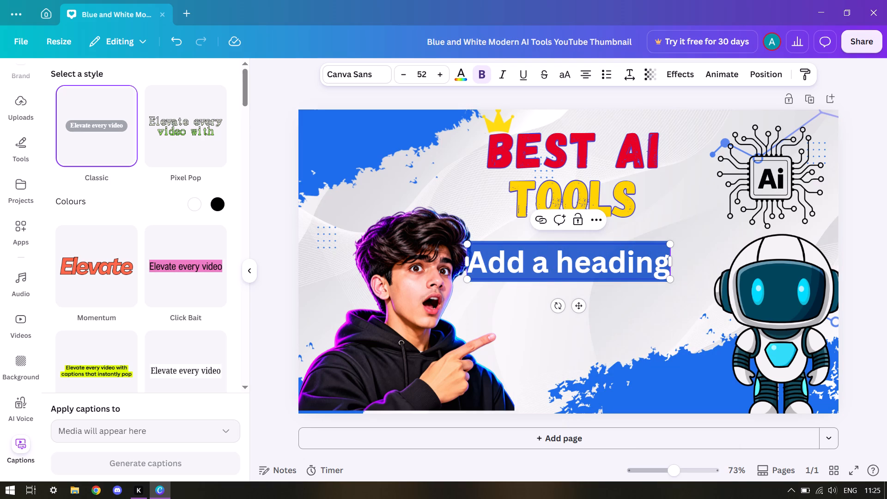
key("BackSpace")
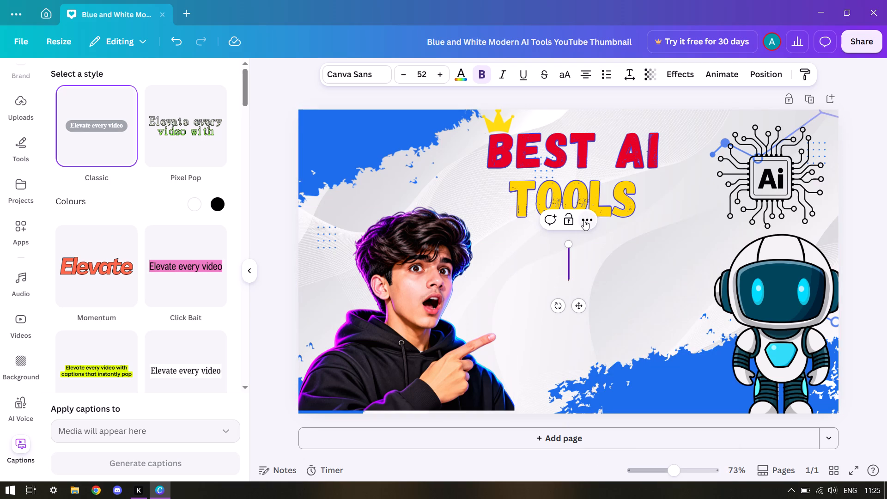
left_click(584, 221)
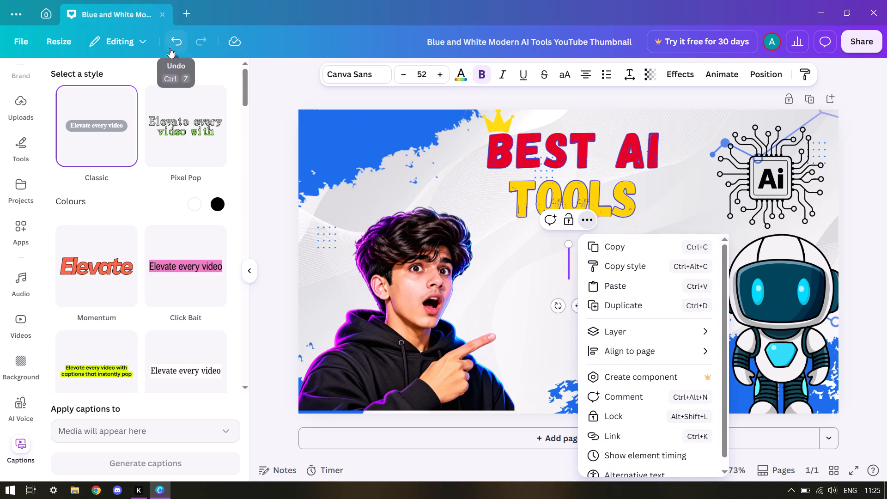
left_click(170, 48)
left_click(170, 48)
Browse the available caption styles for one that suits the thumbnail.
scroll(106, 239, "down", 1)
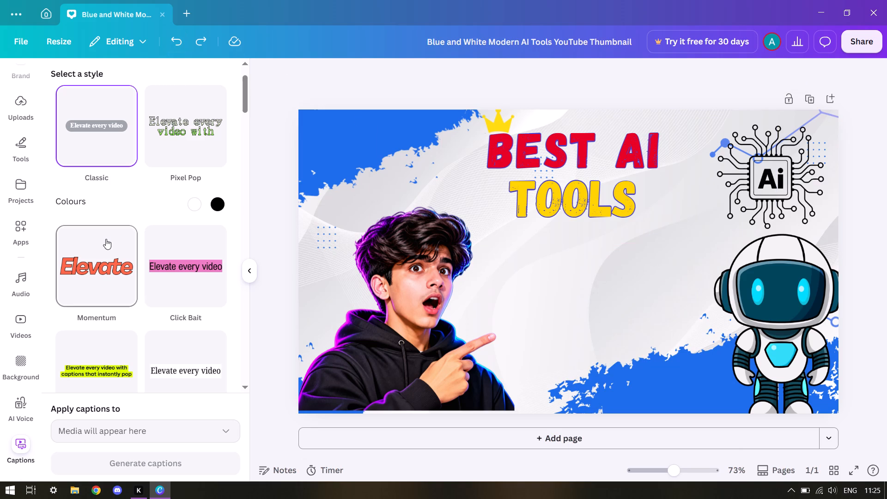
scroll(106, 239, "down", 4)
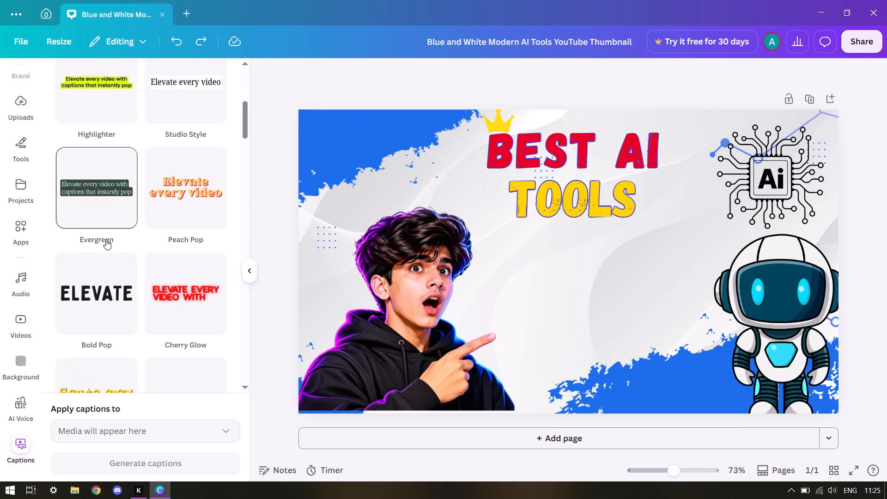
scroll(106, 238, "down", 1)
scroll(106, 237, "up", 1)
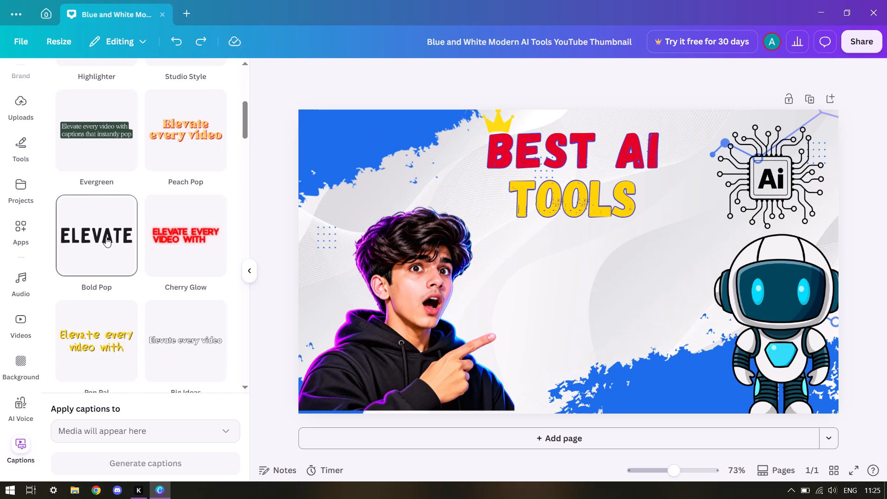
scroll(136, 192, "up", 3)
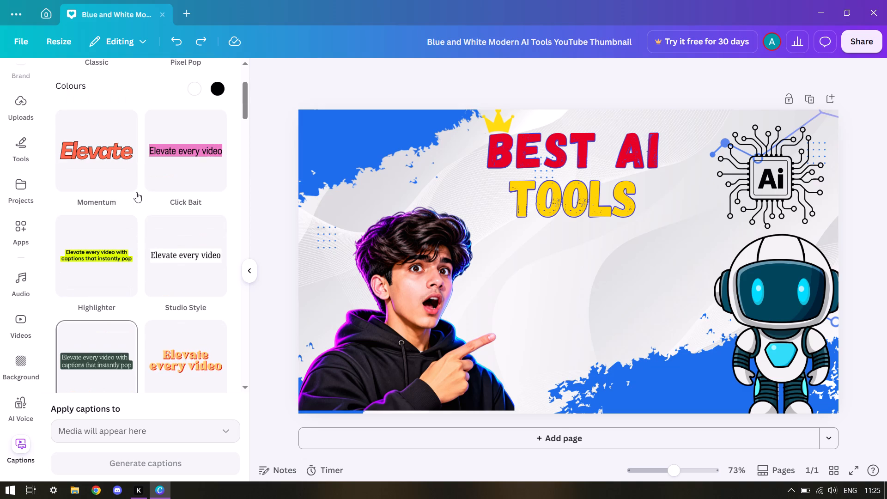
scroll(136, 192, "down", 2)
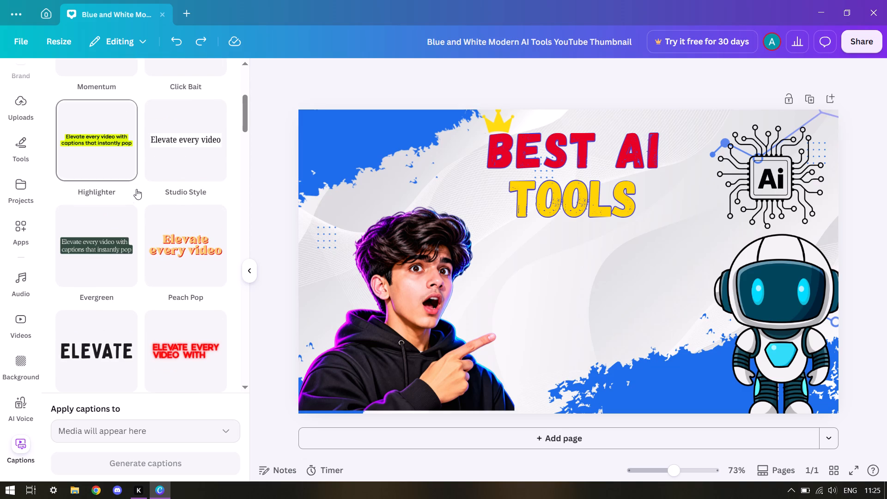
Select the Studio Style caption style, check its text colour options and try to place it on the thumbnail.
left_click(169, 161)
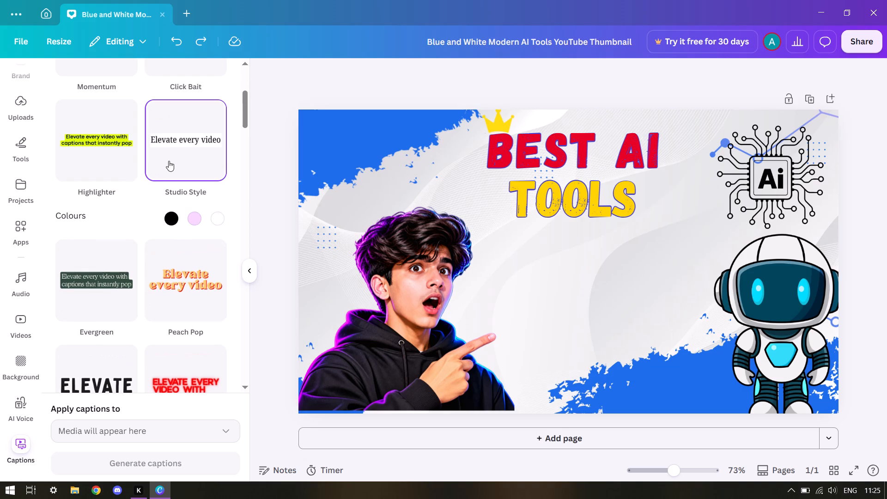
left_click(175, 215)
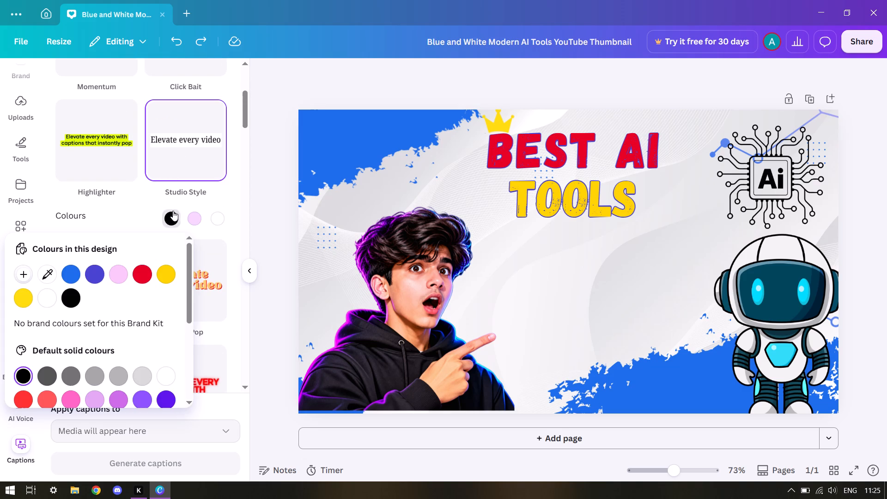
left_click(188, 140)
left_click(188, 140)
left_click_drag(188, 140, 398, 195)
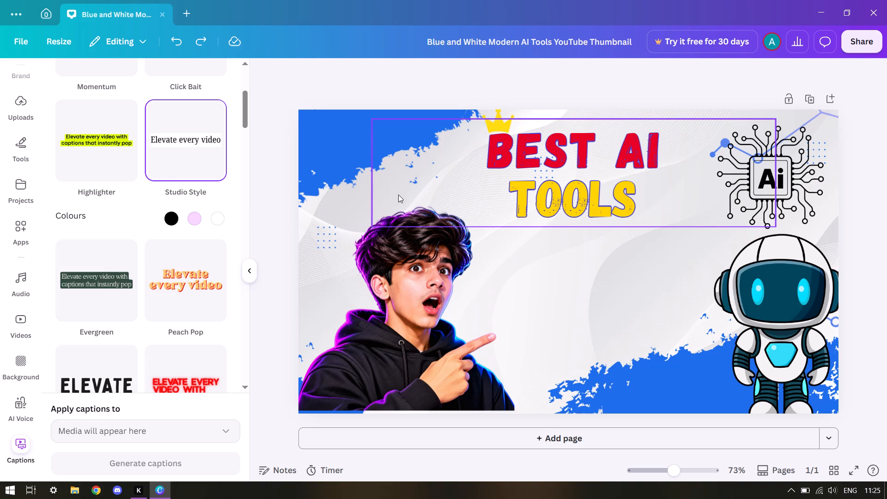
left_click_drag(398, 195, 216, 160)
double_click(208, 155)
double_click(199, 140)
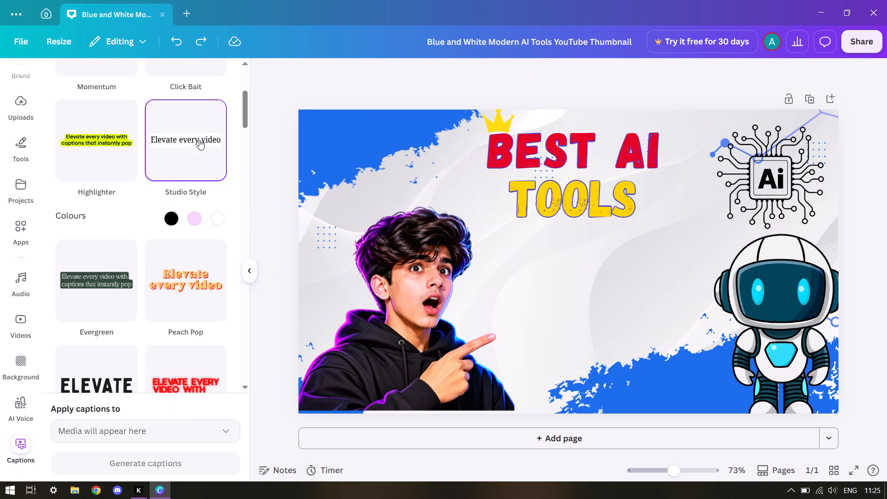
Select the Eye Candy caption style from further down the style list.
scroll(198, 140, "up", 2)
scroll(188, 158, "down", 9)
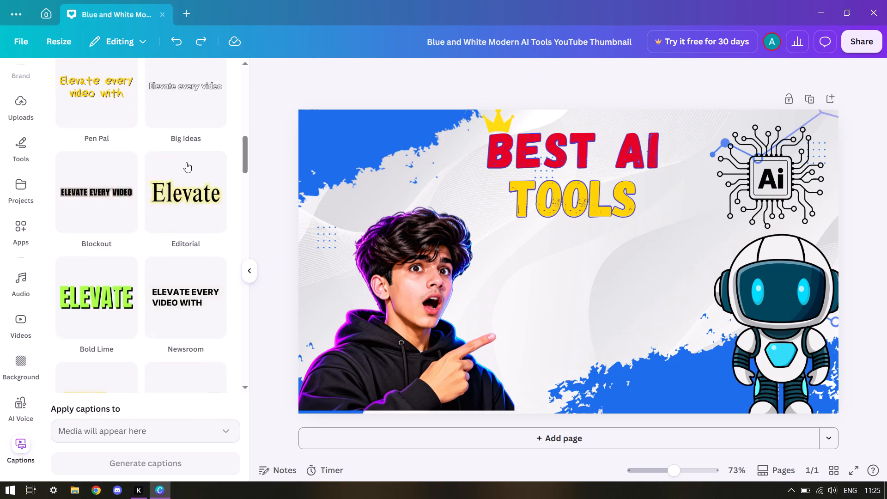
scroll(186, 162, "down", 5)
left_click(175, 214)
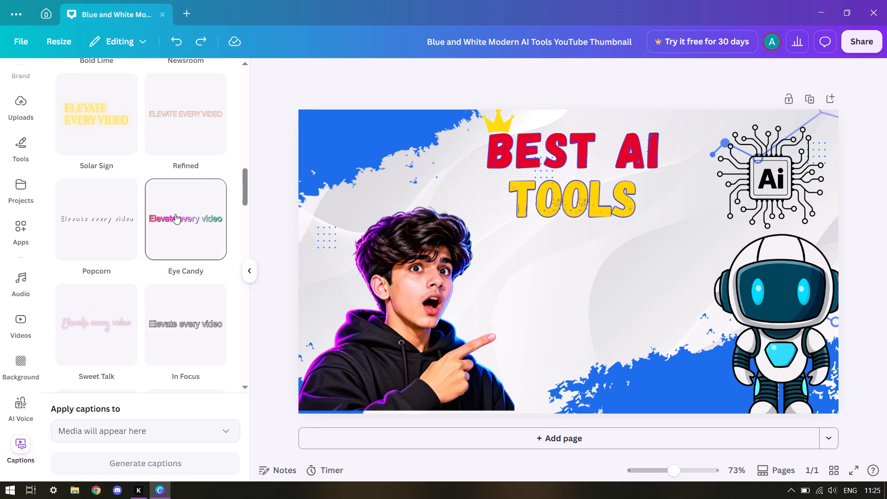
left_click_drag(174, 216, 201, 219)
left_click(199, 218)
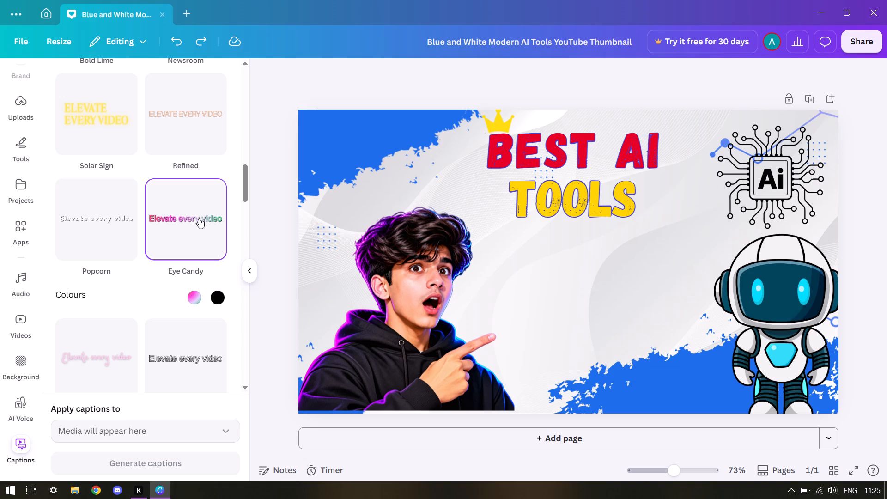
Look back through the caption styles up to Classic and Pixel Pop, and leave the captions feature.
scroll(199, 217, "up", 1)
scroll(199, 217, "down", 1)
scroll(199, 217, "up", 7)
scroll(199, 217, "down", 1)
scroll(199, 217, "up", 5)
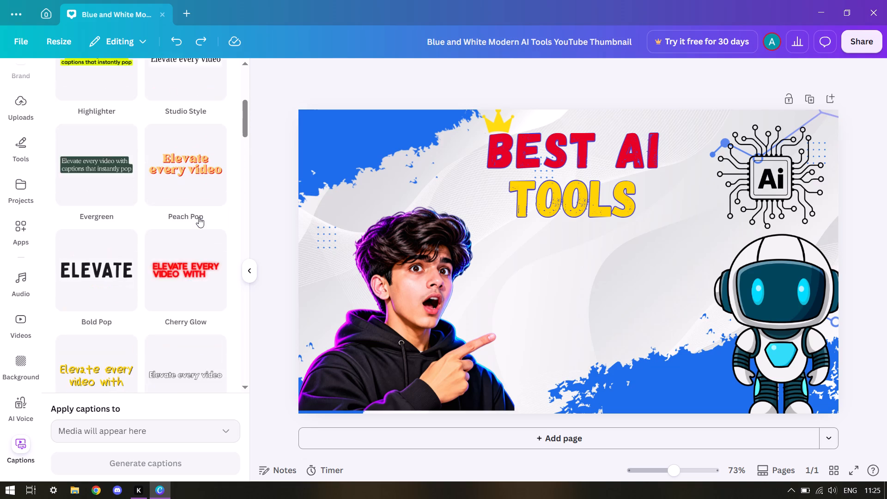
scroll(199, 217, "up", 8)
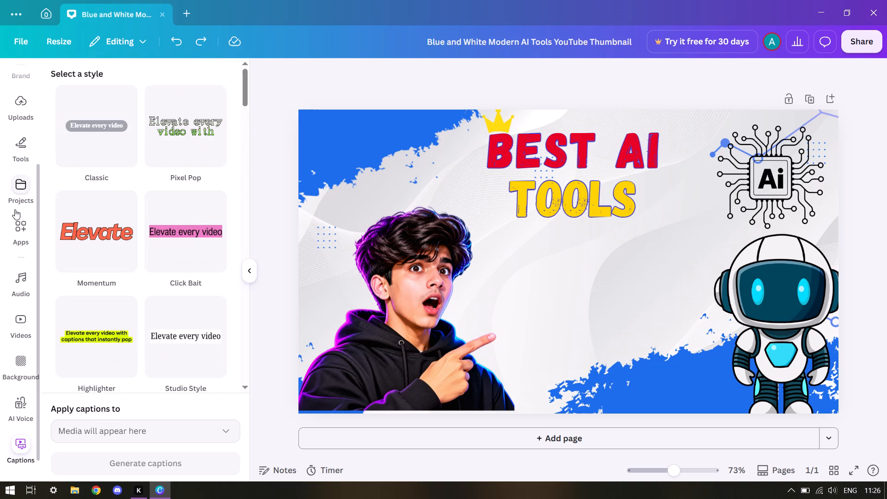
scroll(114, 154, "up", 3)
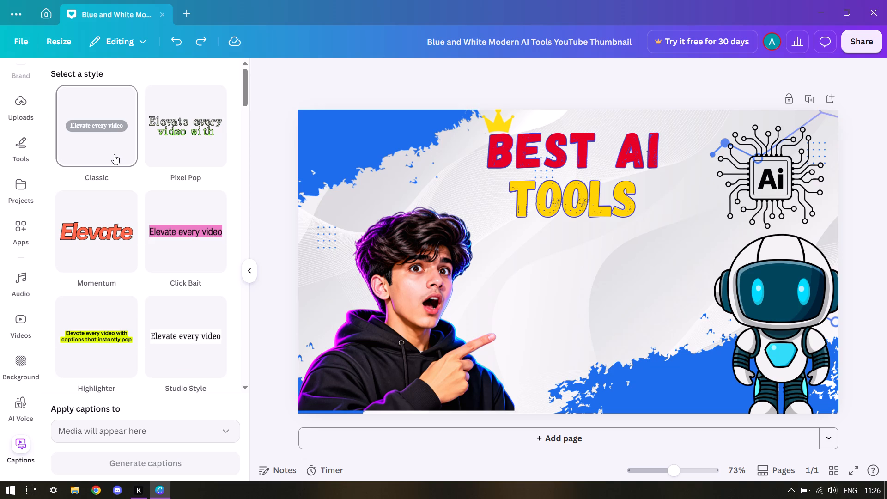
scroll(114, 154, "down", 2)
scroll(114, 154, "up", 1)
scroll(114, 154, "down", 2)
left_click(245, 265)
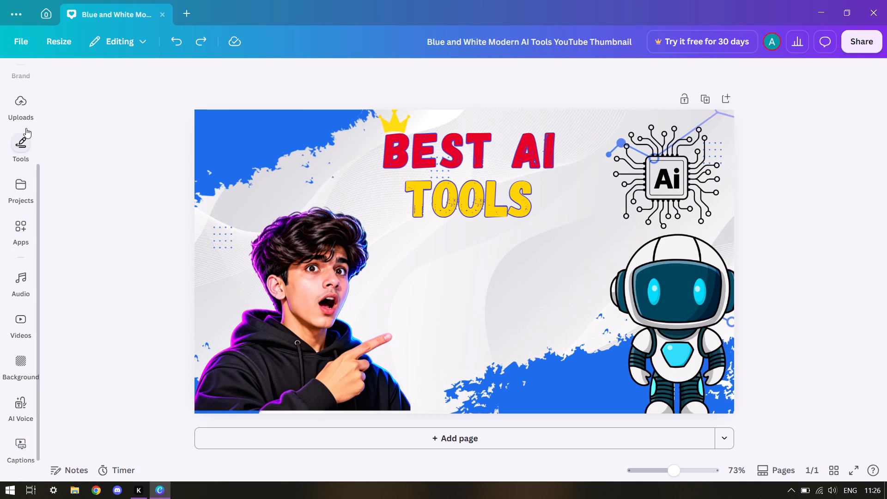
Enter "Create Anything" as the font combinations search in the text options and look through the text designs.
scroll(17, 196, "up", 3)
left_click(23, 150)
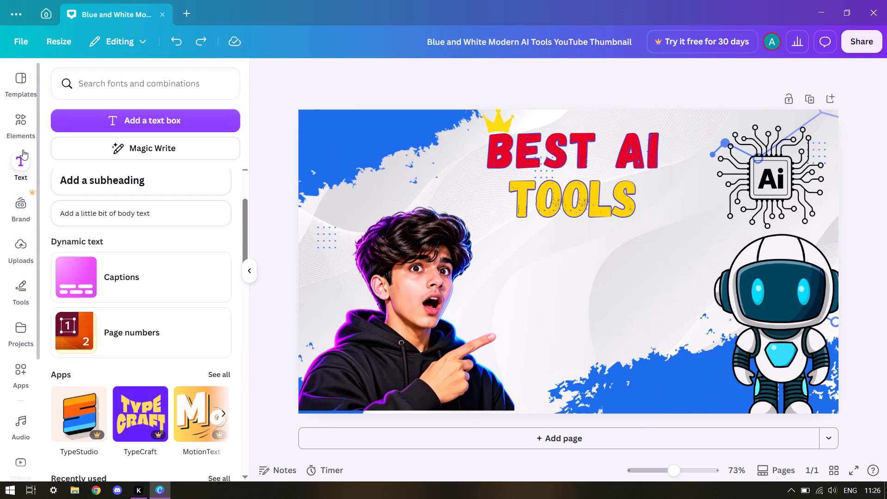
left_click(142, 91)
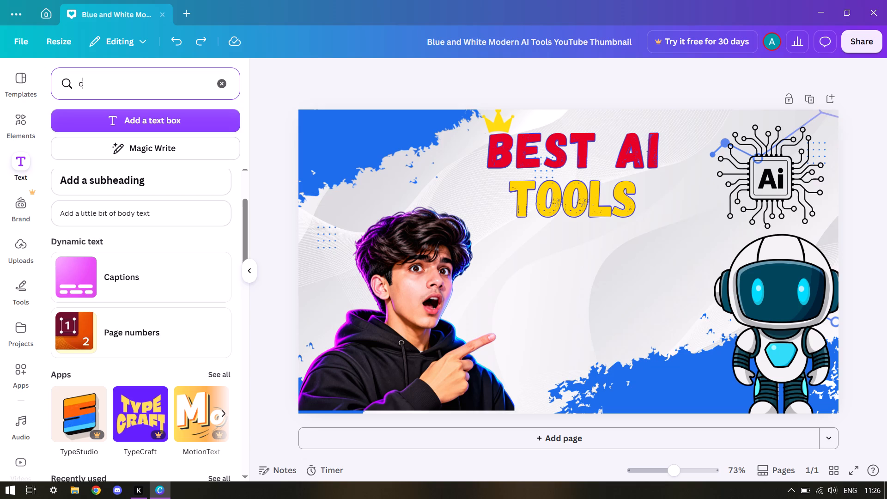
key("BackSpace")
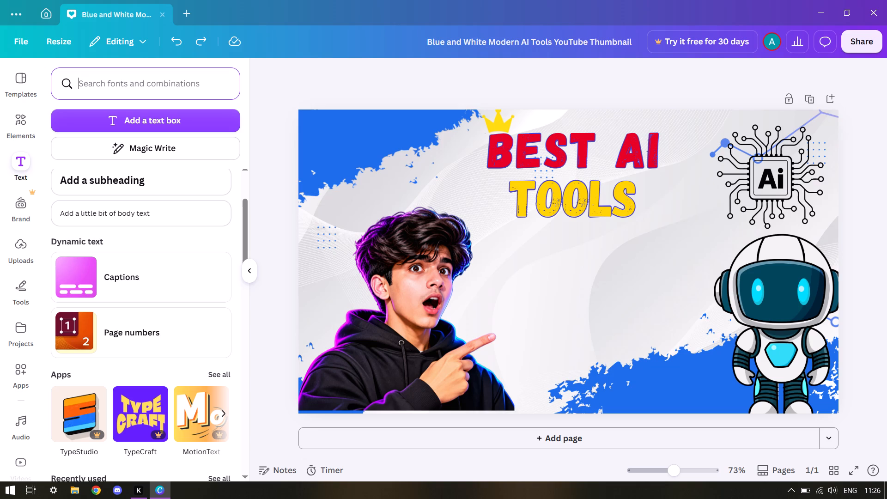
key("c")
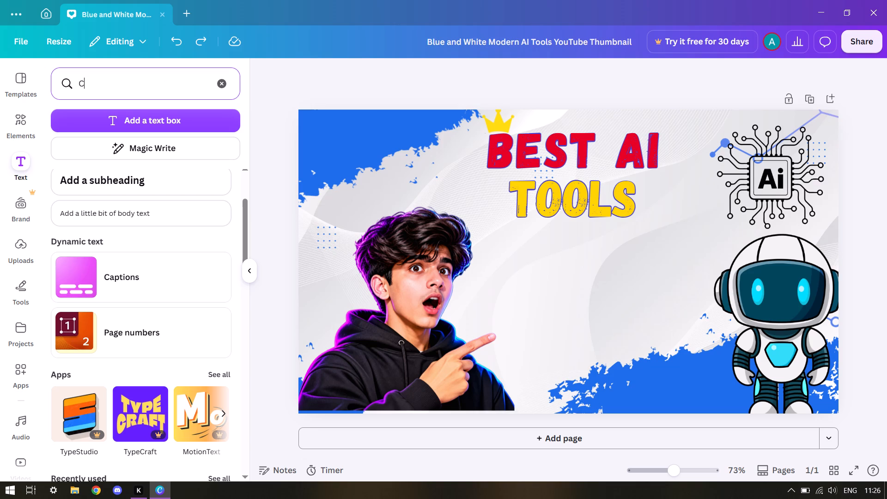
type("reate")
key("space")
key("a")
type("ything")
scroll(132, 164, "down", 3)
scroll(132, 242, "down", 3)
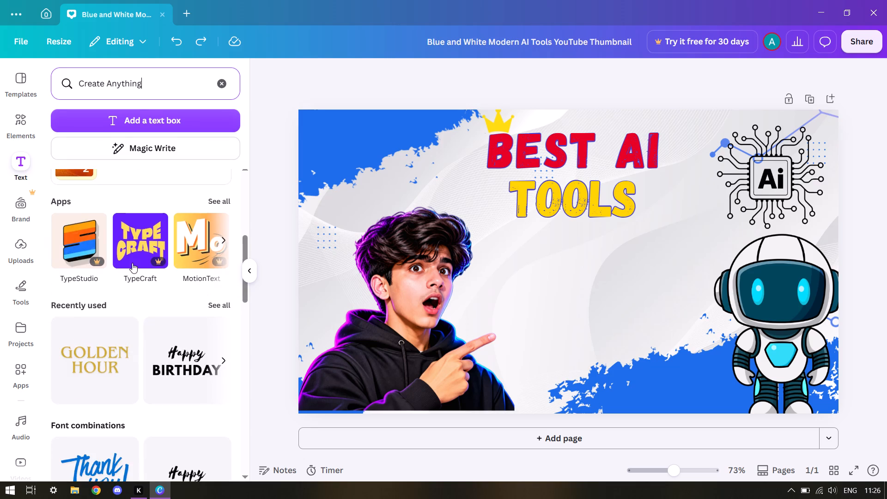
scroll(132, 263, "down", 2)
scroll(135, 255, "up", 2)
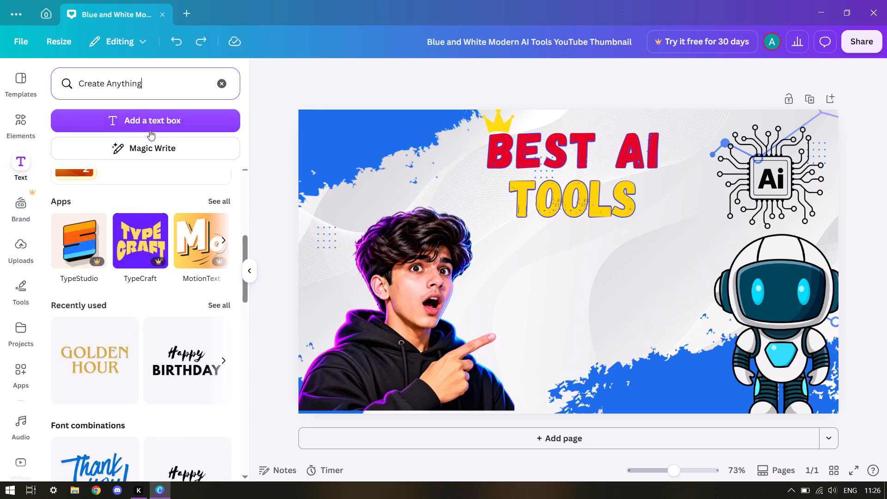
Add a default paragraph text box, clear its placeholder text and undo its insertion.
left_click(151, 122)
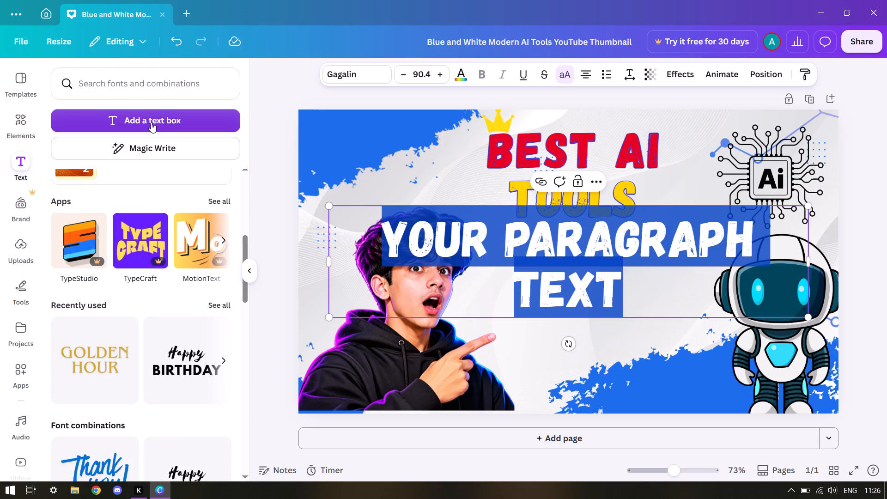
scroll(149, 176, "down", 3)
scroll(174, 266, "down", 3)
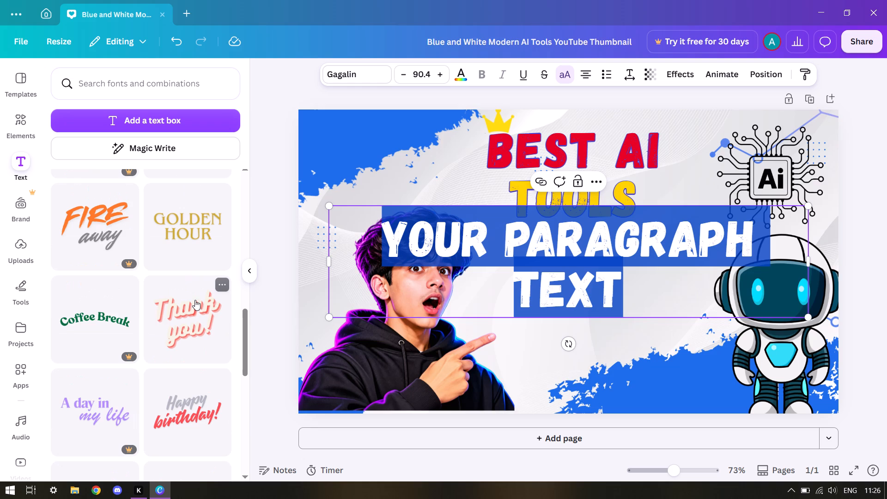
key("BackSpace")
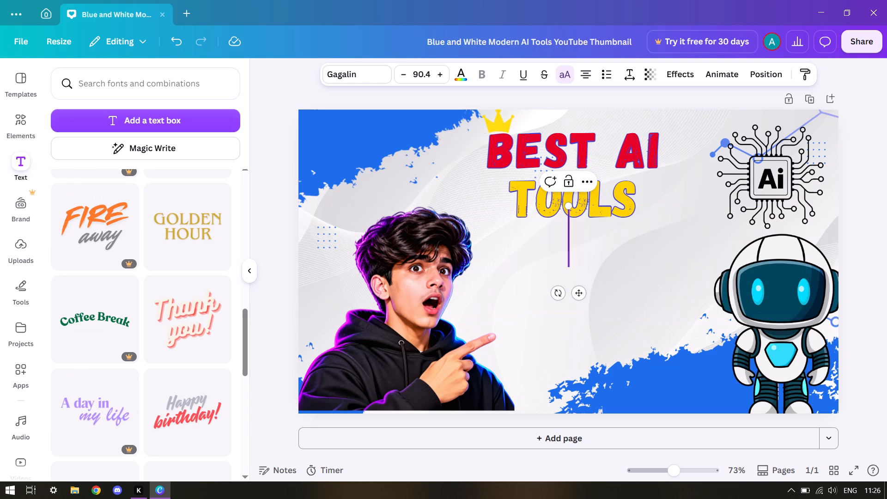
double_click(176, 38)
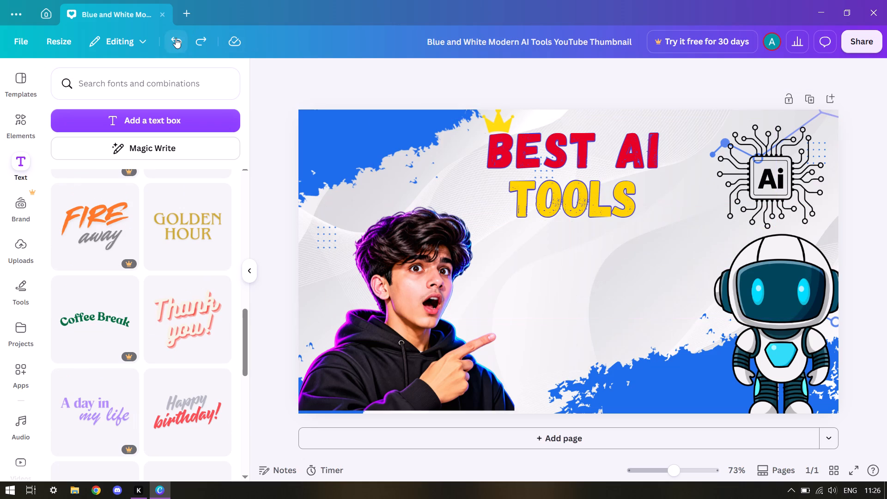
Look through the font combinations for a text design that suits the thumbnail's additional text.
scroll(127, 220, "up", 8)
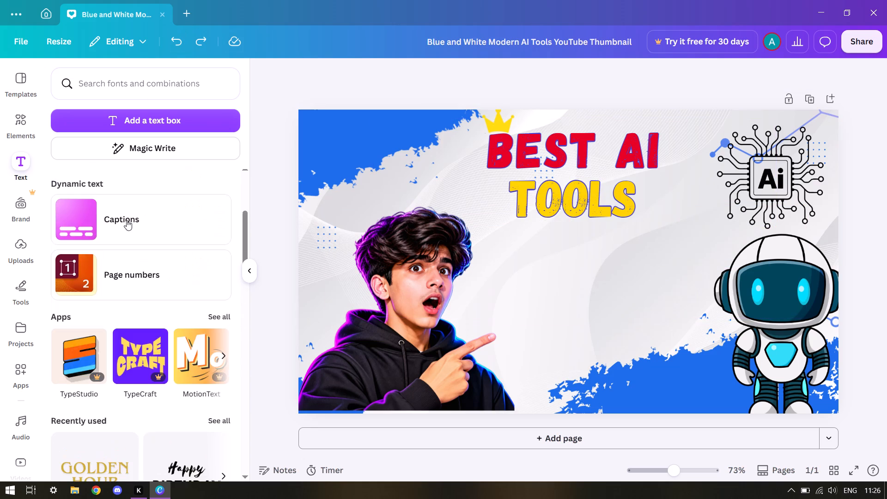
scroll(127, 220, "up", 2)
scroll(127, 220, "down", 13)
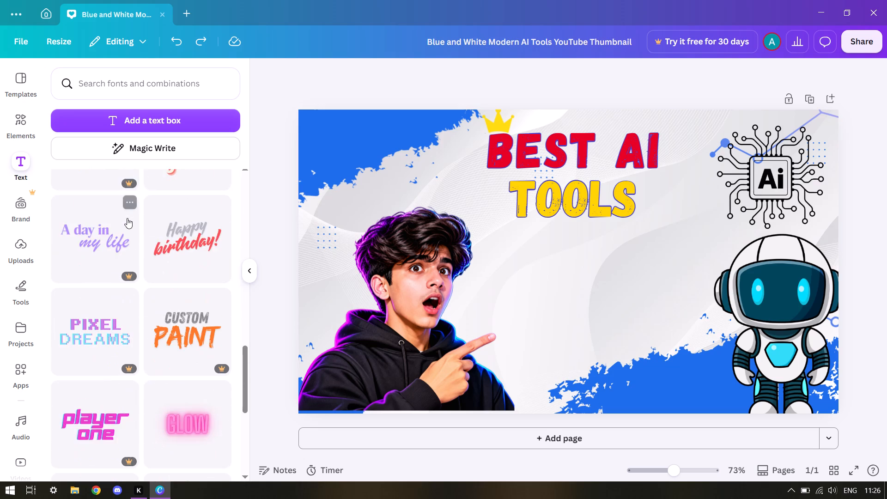
scroll(130, 218, "down", 10)
scroll(133, 219, "up", 2)
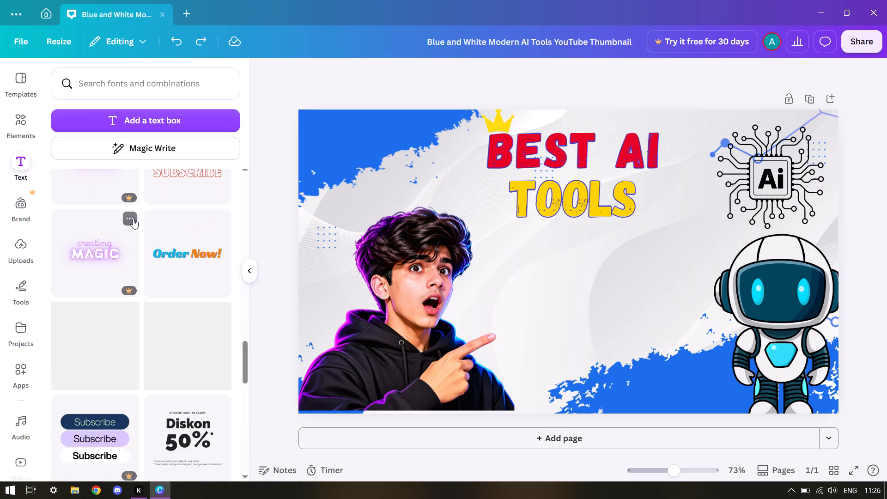
scroll(133, 219, "down", 7)
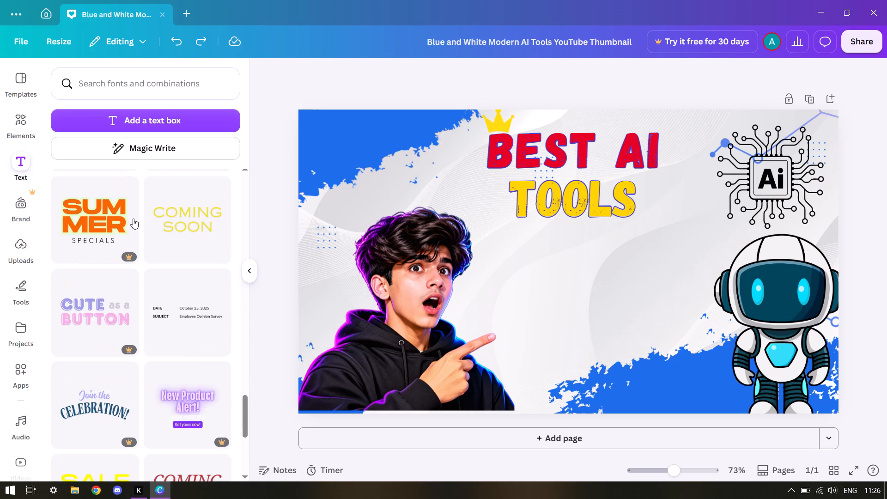
scroll(133, 219, "down", 1)
scroll(192, 335, "down", 2)
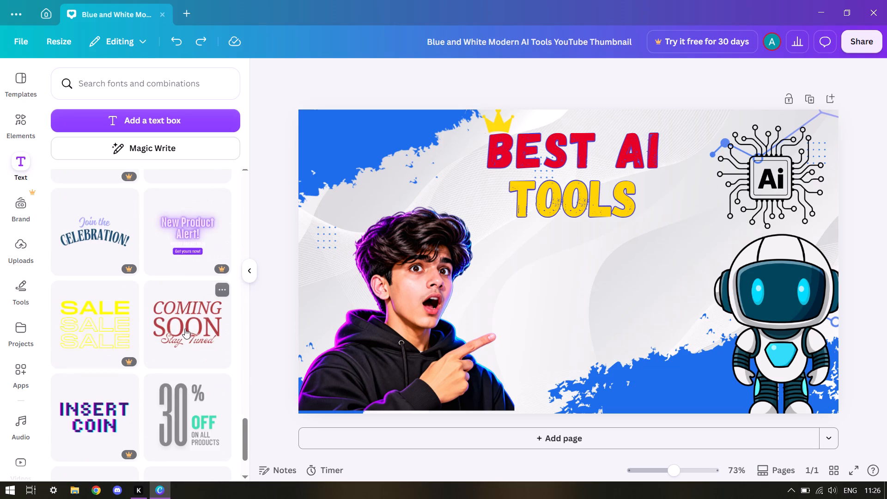
scroll(130, 315, "down", 3)
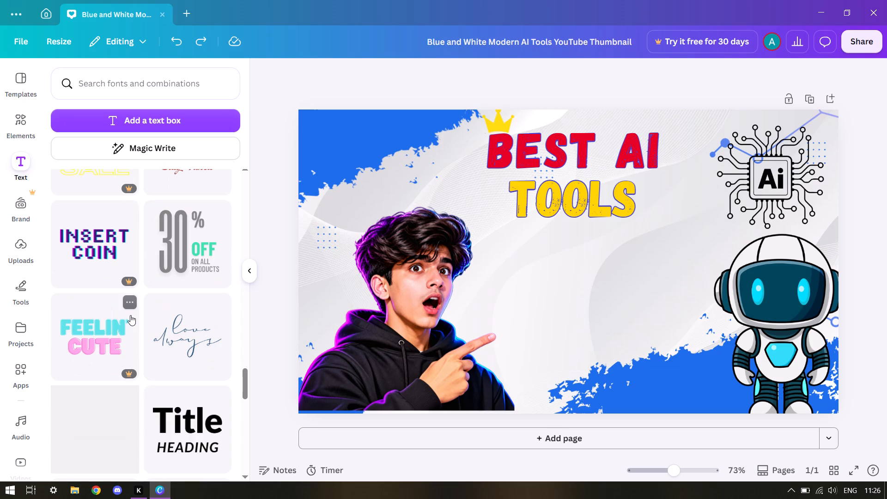
scroll(111, 319, "down", 4)
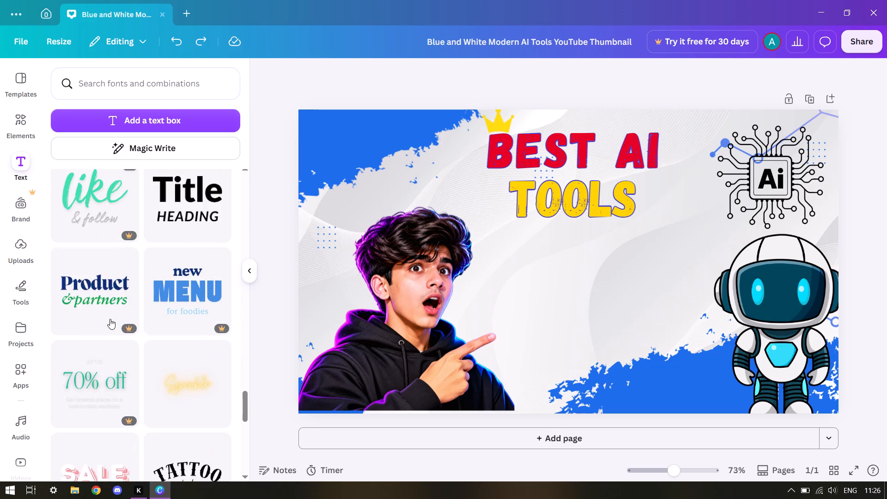
scroll(110, 319, "down", 2)
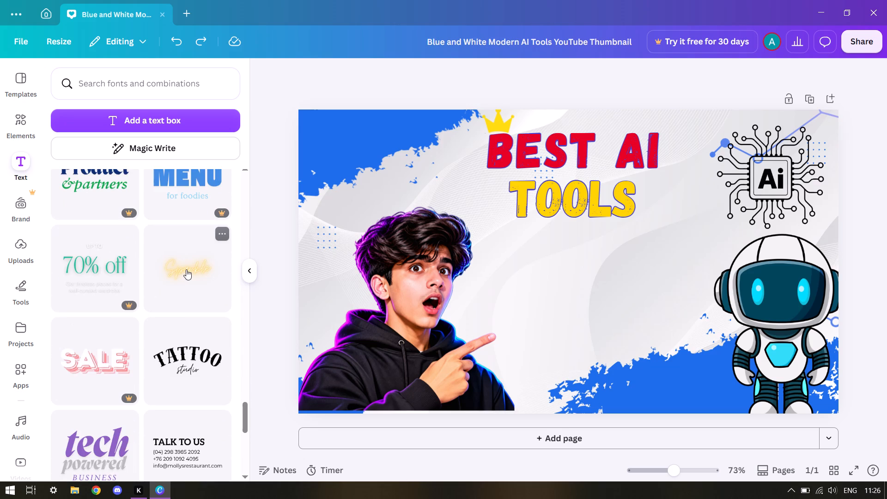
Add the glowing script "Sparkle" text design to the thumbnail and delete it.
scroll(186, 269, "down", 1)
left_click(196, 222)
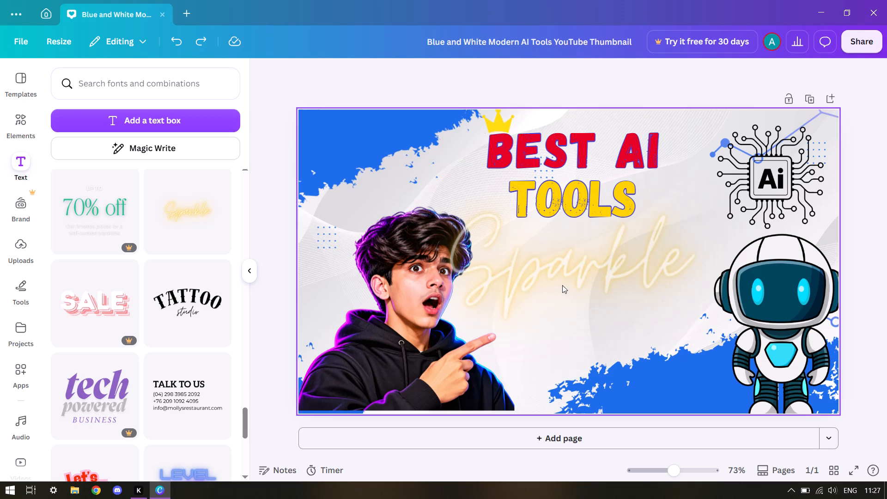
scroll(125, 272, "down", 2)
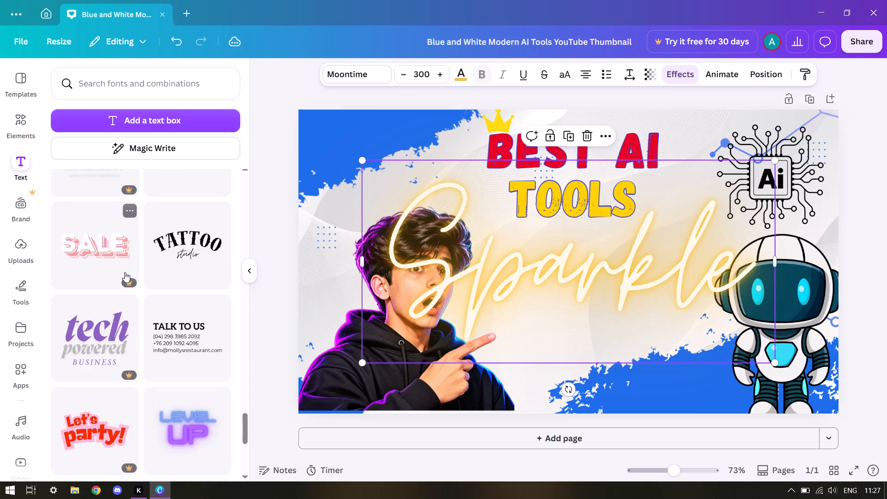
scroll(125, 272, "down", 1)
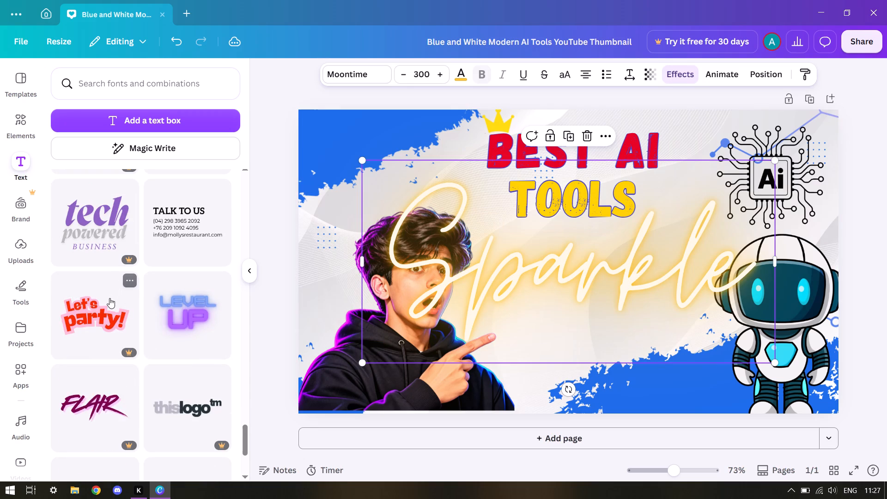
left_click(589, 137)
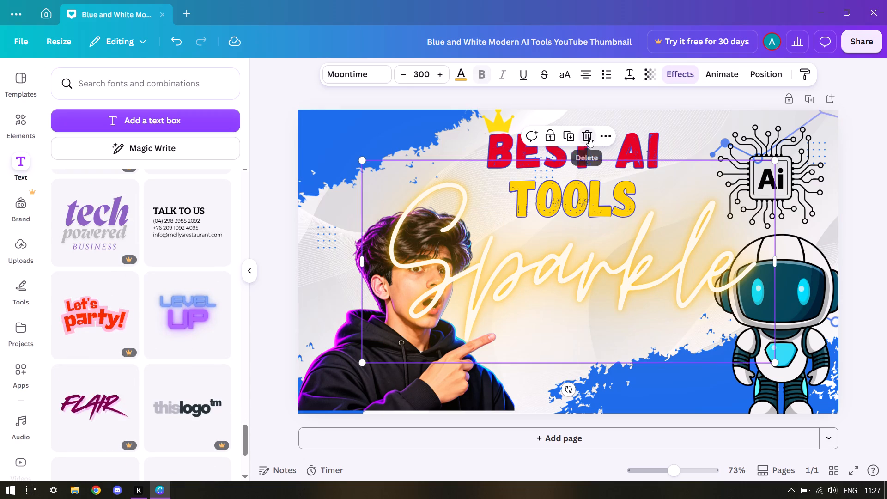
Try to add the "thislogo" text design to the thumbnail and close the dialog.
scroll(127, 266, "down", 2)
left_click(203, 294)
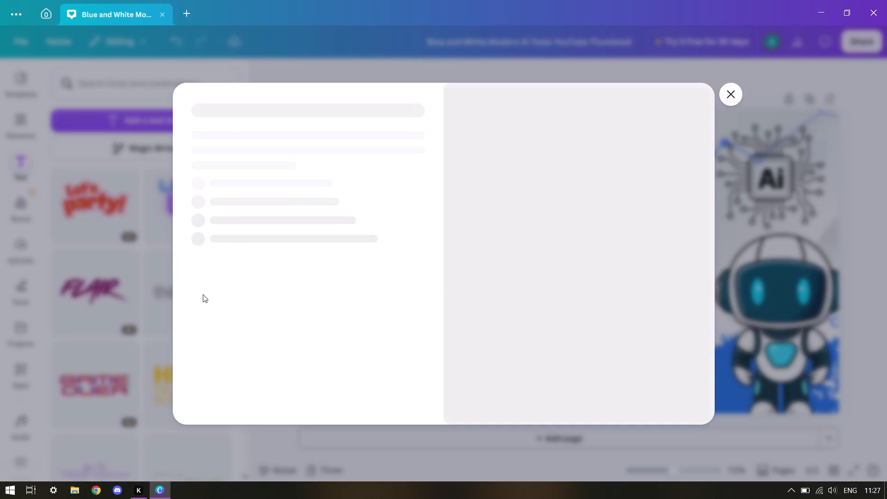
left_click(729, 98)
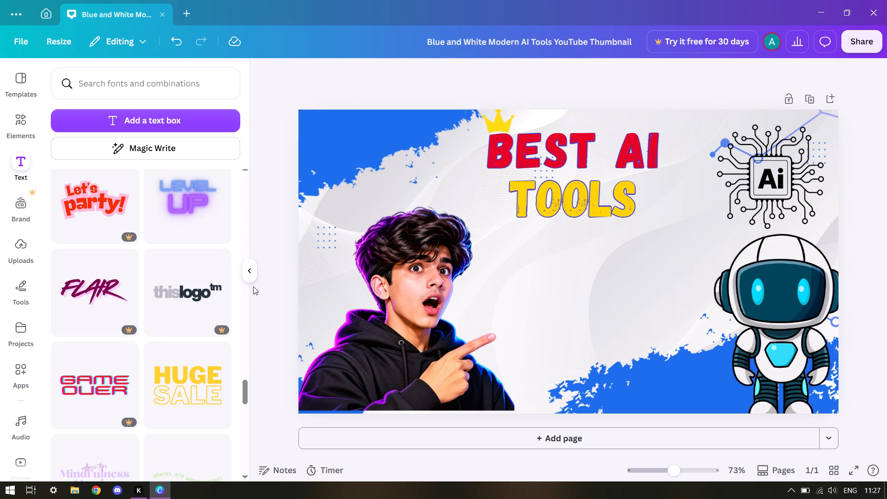
Look further down the font combinations, past "Dapper" and "Color Shadow", for a suitable text design.
scroll(216, 313, "down", 6)
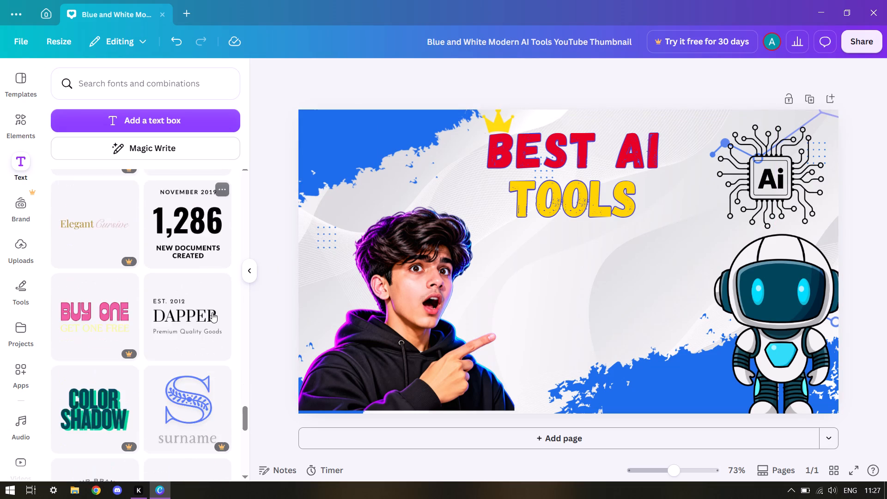
scroll(212, 312, "down", 4)
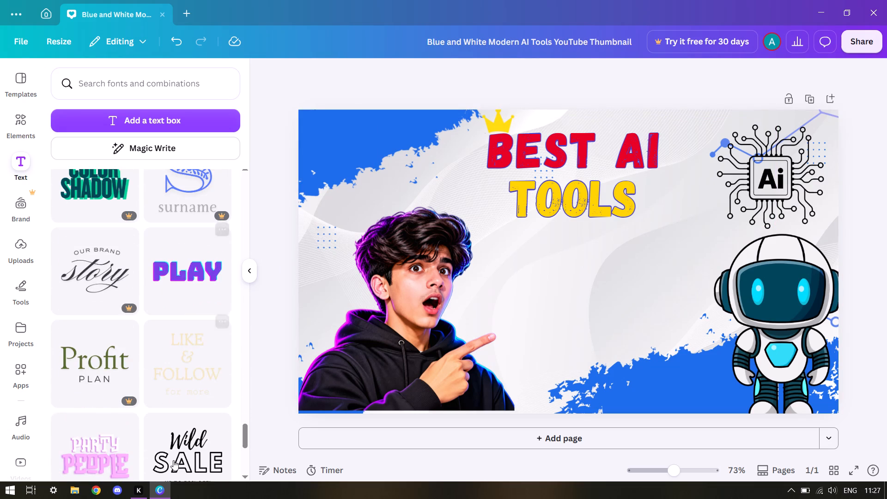
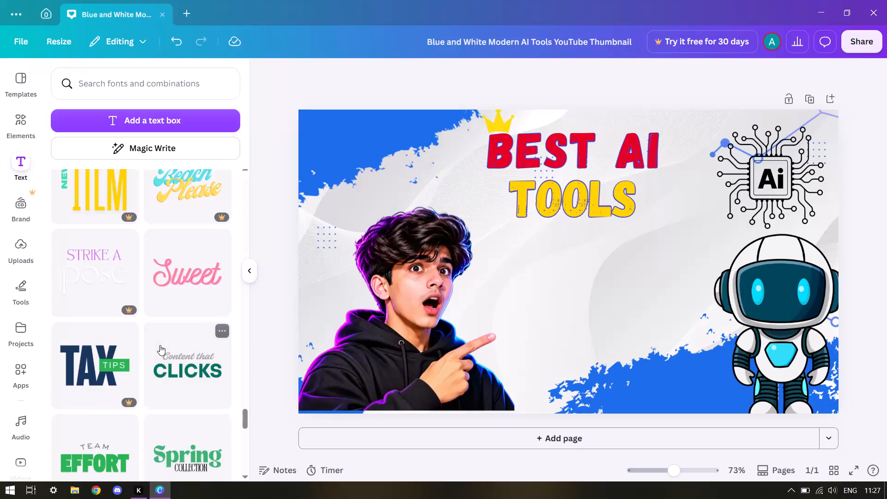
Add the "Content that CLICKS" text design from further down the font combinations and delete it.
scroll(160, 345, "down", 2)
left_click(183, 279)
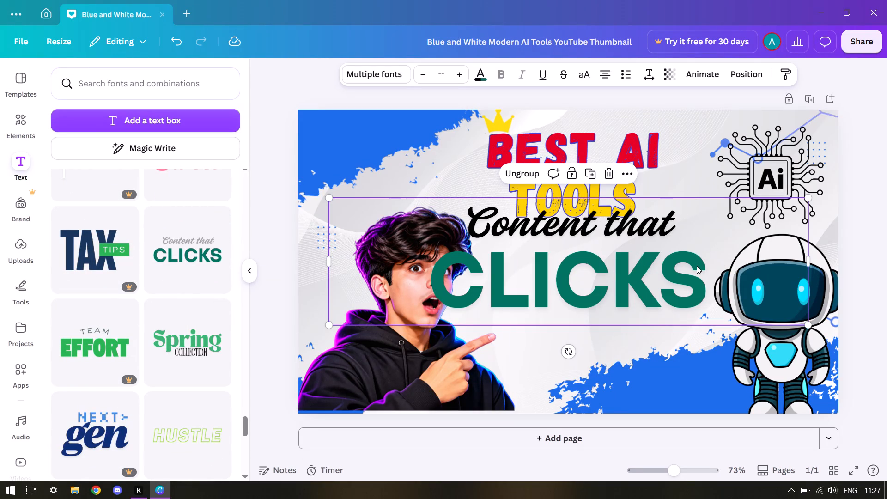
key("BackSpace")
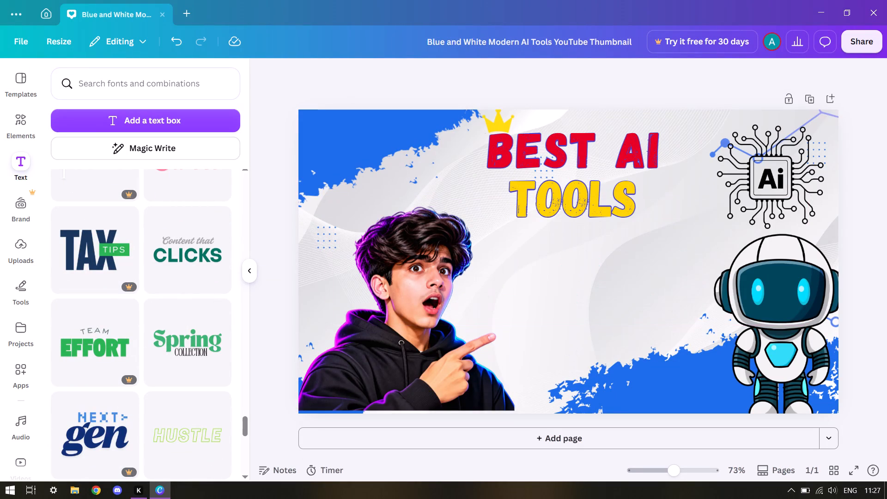
Add the "Content that CLICKS" text design to the thumbnail.
left_click(194, 241)
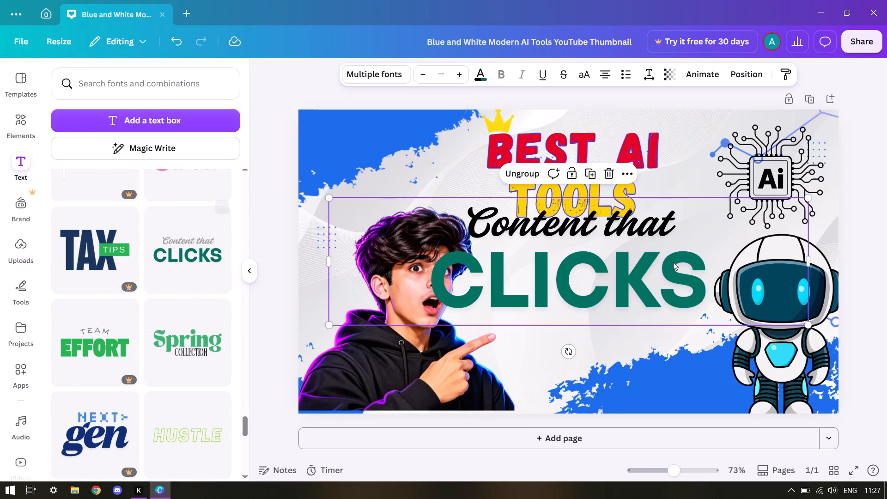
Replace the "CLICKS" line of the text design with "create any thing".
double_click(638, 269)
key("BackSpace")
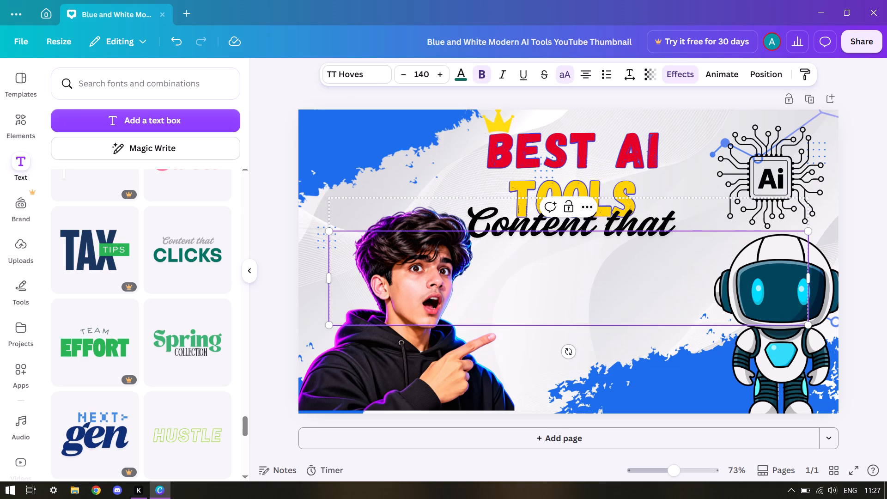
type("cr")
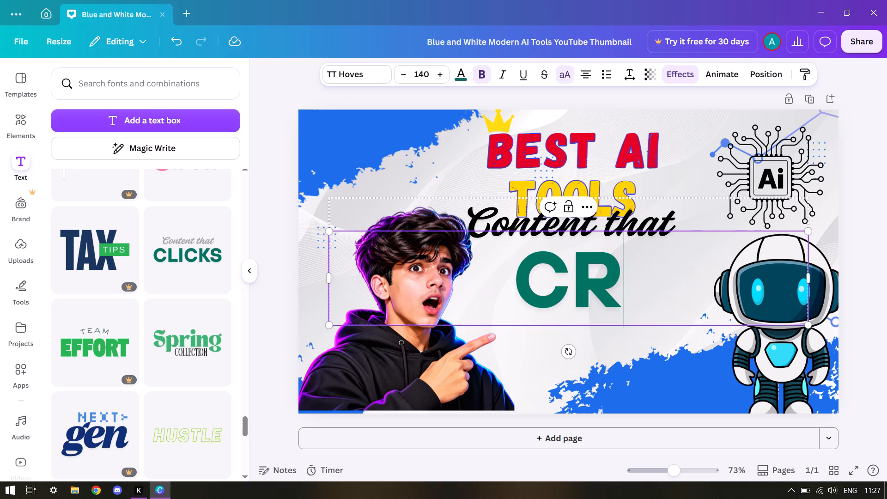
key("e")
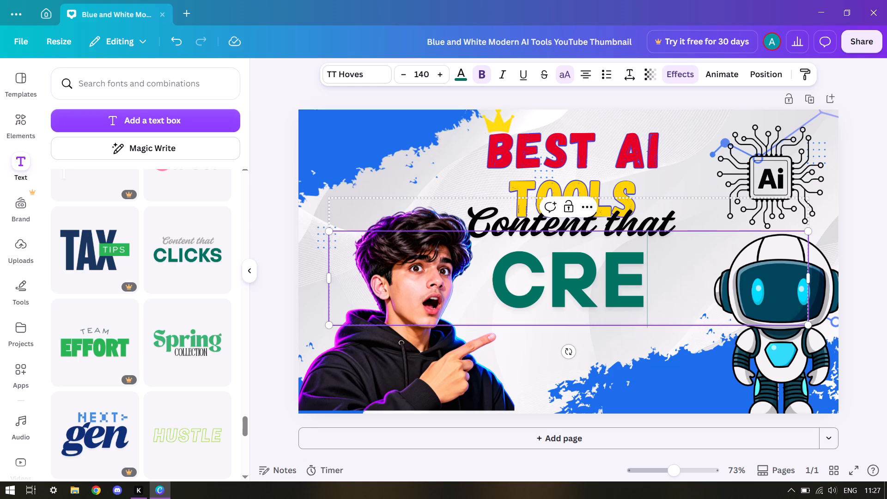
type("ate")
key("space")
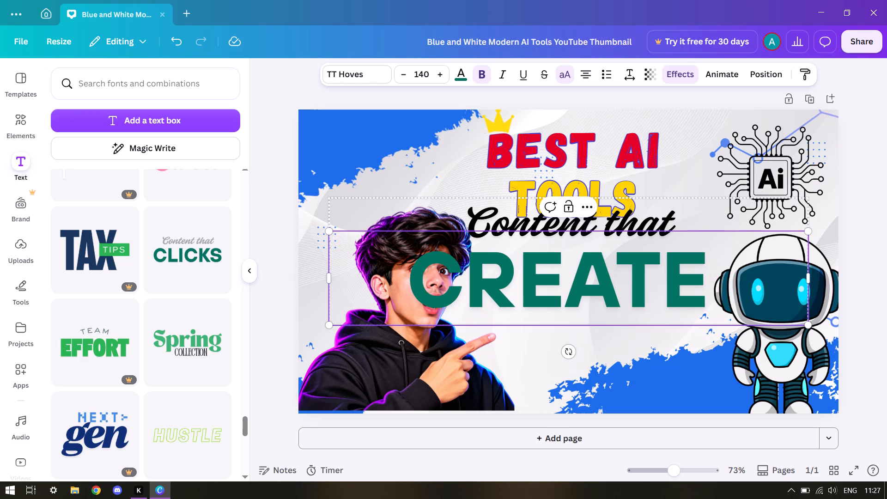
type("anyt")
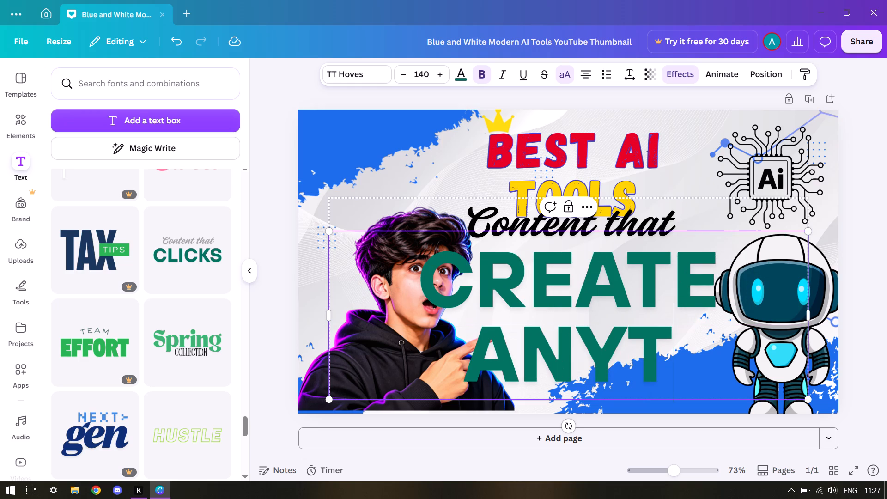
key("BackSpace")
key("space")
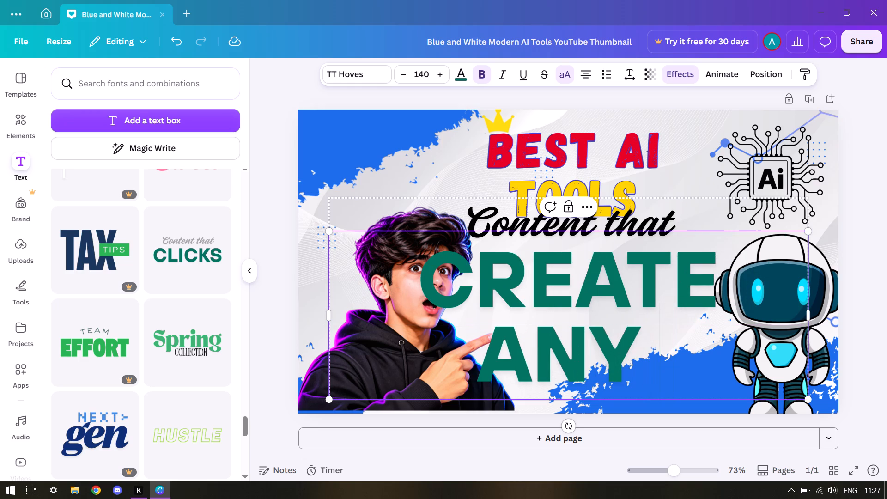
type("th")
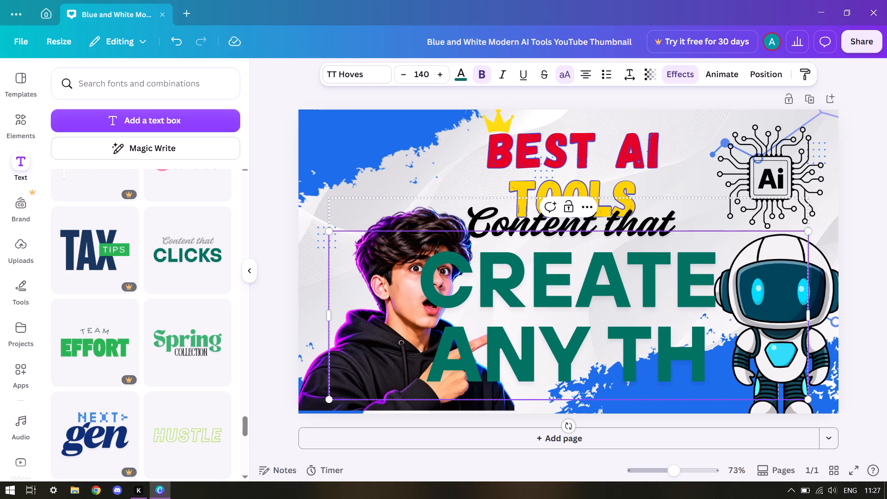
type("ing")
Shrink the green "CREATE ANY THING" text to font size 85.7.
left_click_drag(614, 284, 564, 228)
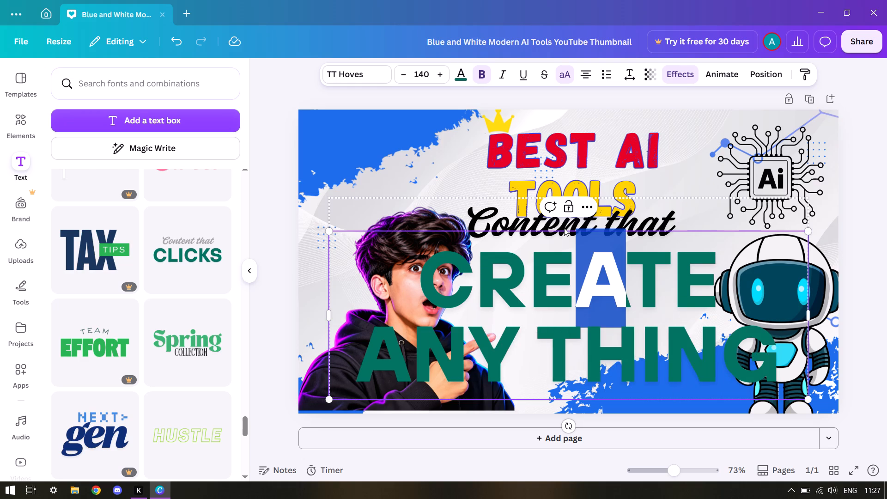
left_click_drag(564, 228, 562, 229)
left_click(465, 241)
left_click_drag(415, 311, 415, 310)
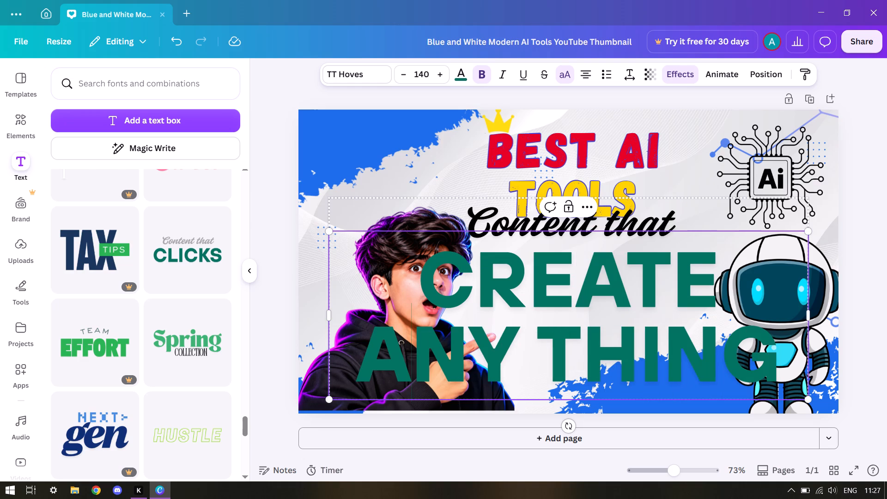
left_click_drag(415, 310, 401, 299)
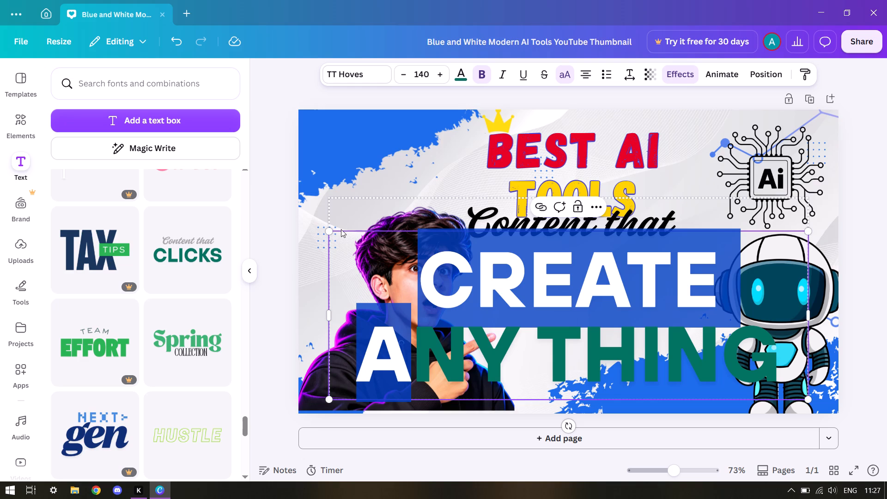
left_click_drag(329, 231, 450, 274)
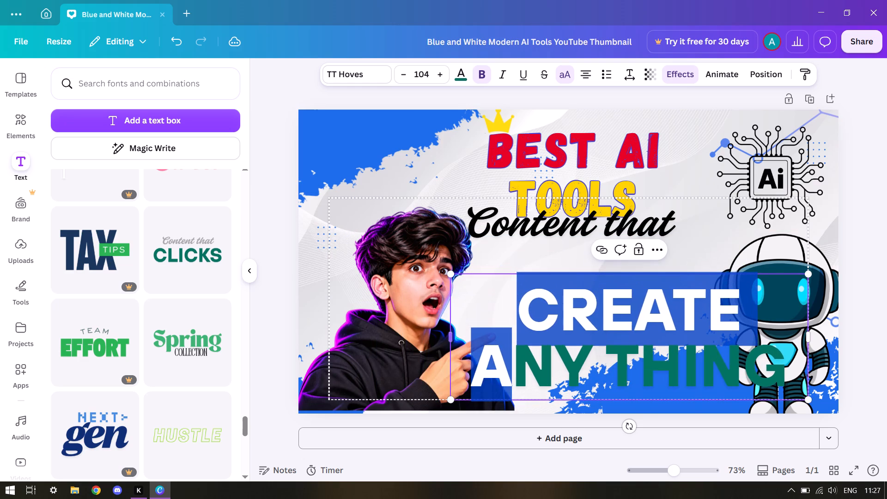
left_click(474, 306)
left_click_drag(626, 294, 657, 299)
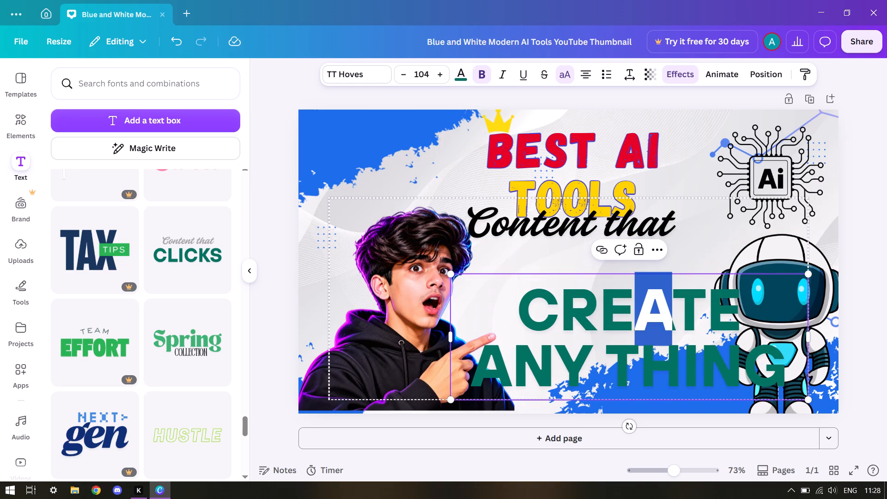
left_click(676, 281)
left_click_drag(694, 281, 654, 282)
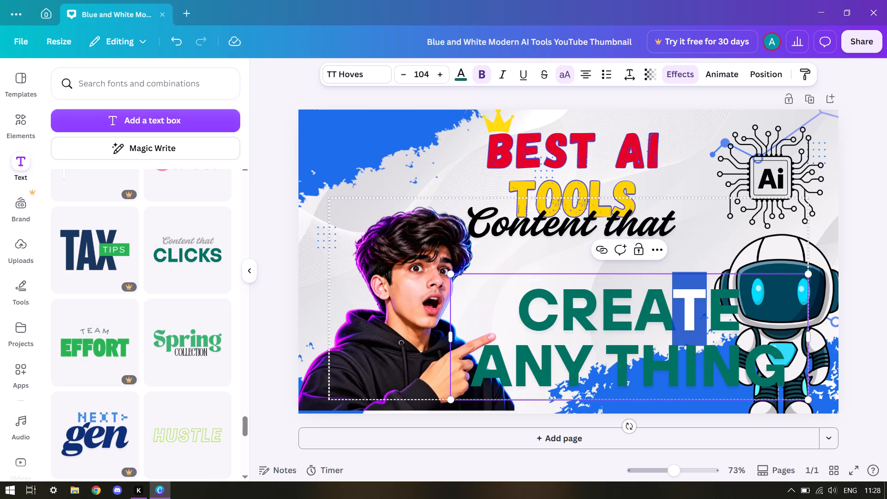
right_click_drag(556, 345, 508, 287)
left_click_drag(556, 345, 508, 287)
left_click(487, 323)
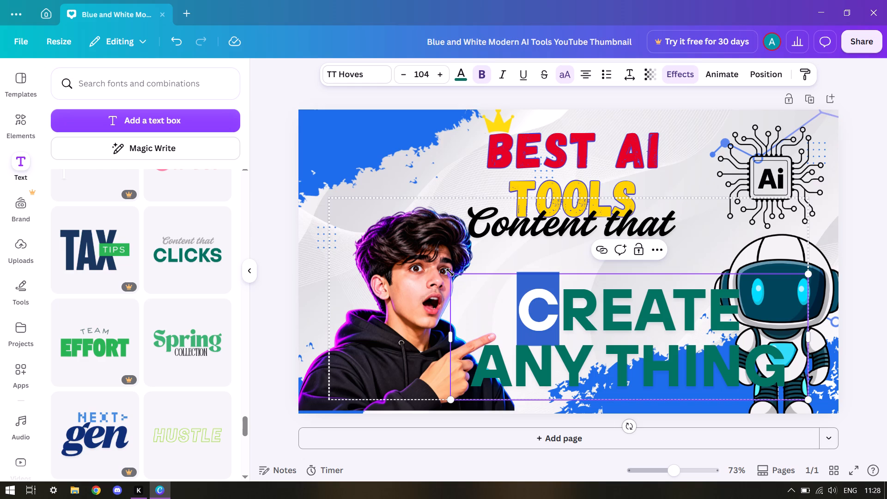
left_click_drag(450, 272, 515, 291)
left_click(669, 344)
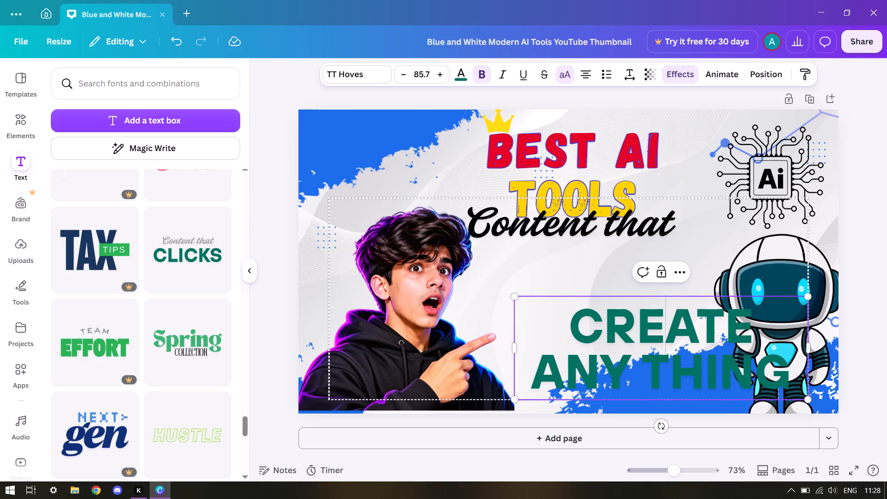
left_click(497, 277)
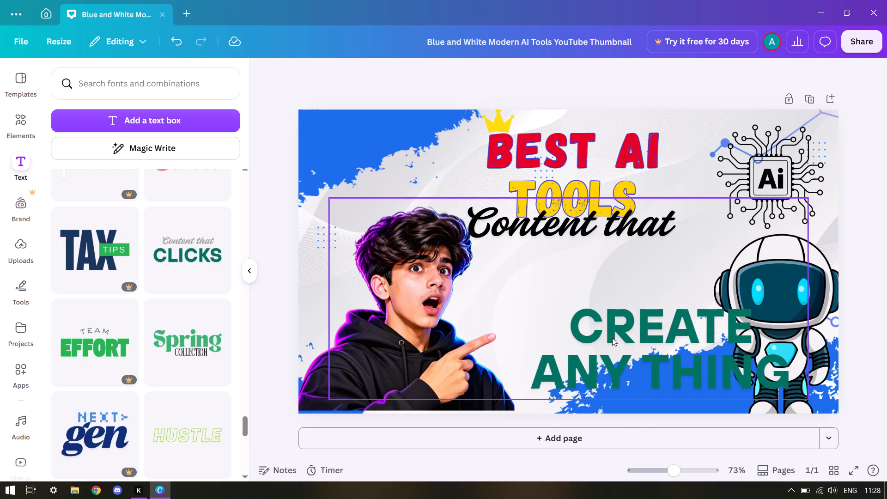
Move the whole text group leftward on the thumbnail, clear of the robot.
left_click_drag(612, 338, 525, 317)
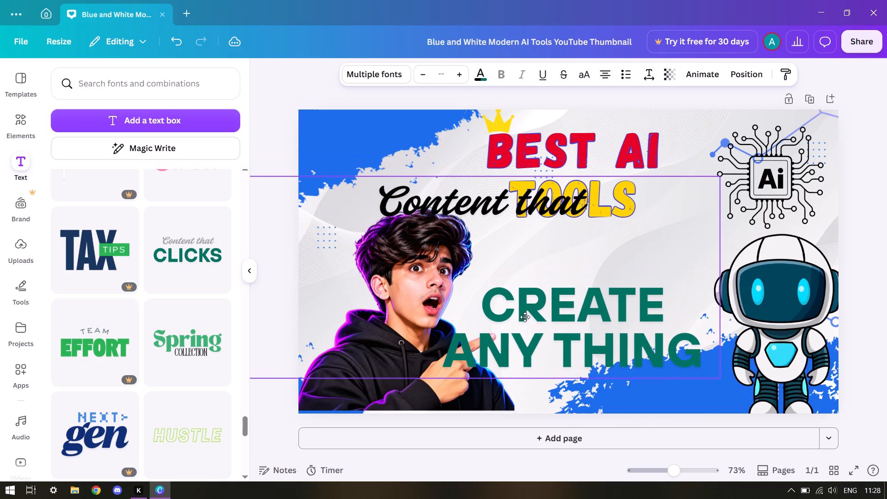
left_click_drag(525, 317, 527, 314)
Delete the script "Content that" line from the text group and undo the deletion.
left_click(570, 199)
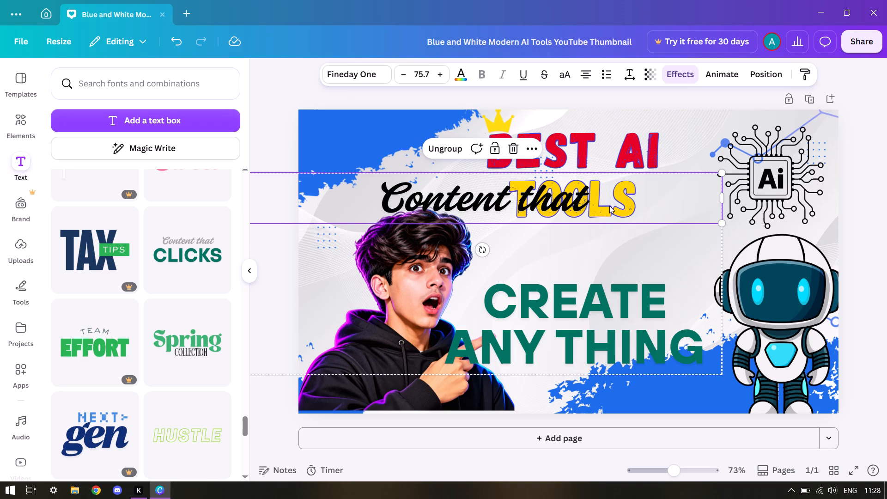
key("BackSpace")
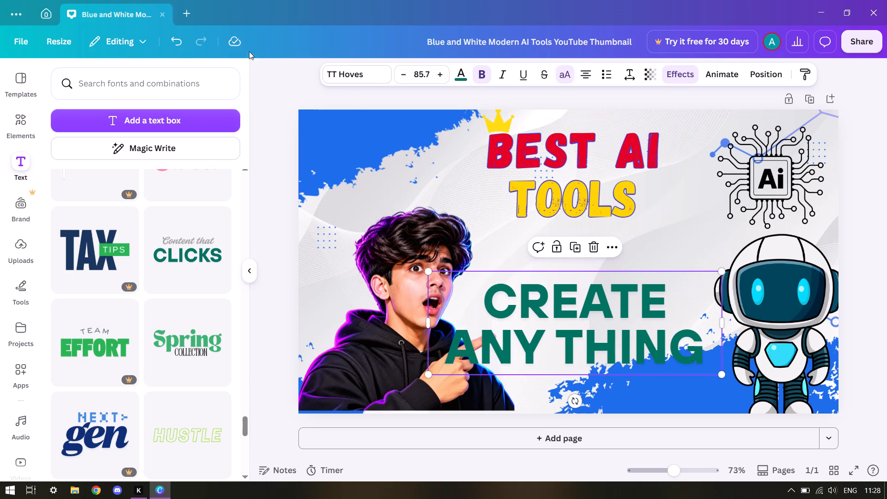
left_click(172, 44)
Replace the script "Content that" line with "create anything".
left_click(435, 190)
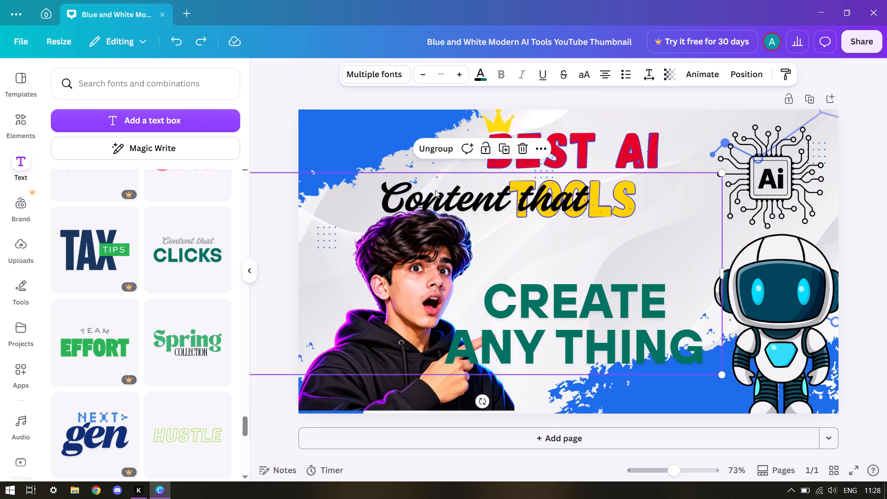
double_click(441, 192)
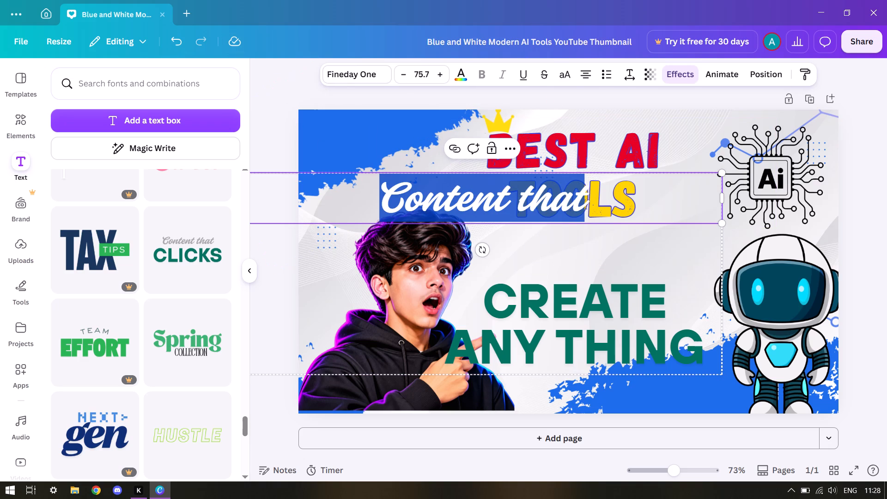
key("BackSpace")
type("cre")
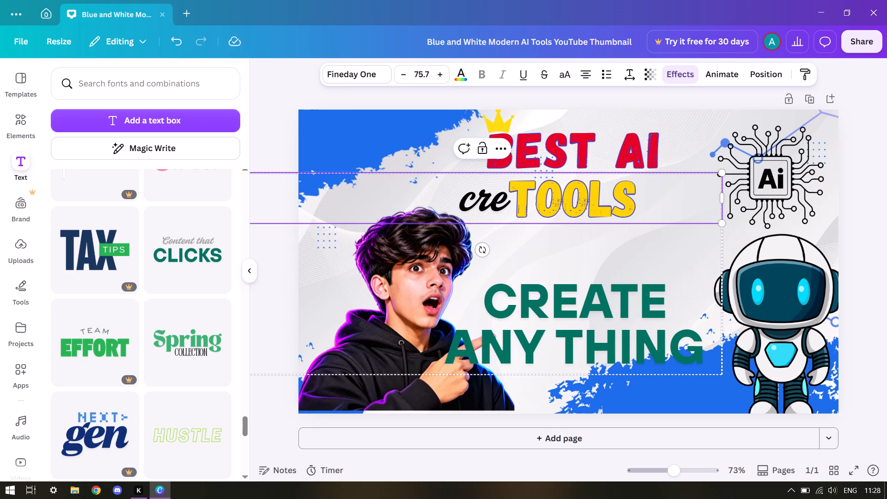
key("a")
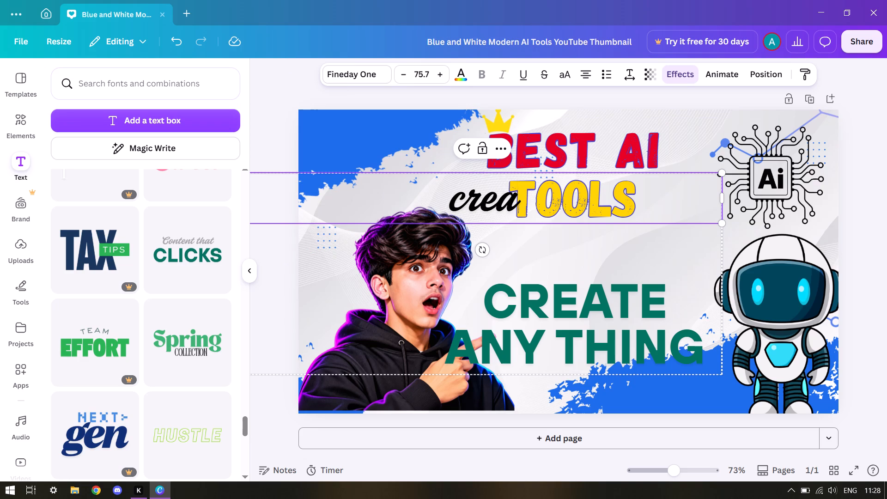
type("te")
key("space")
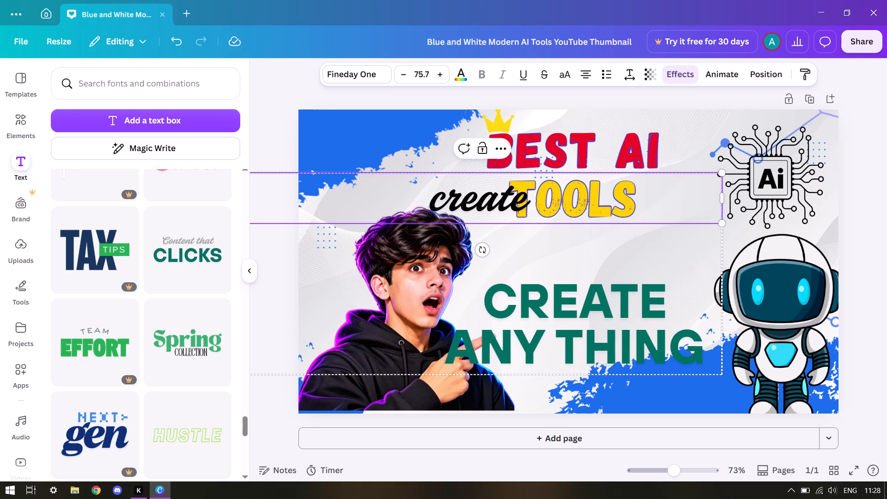
key("n")
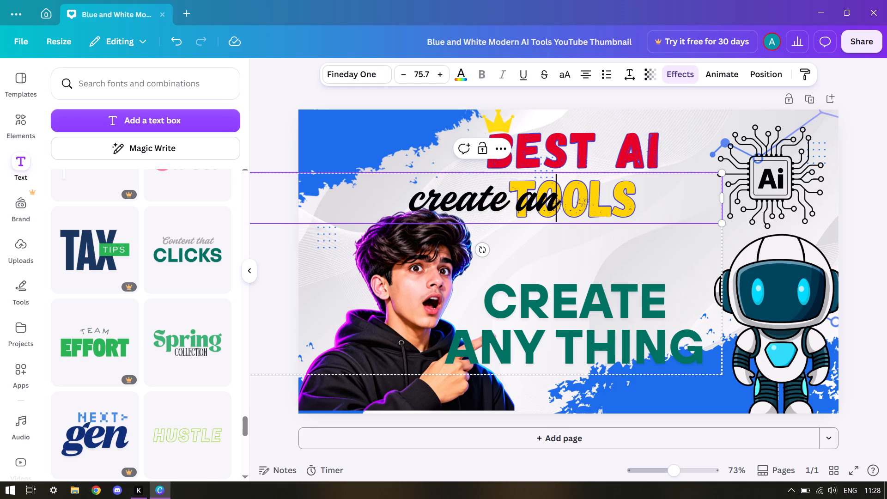
key("y")
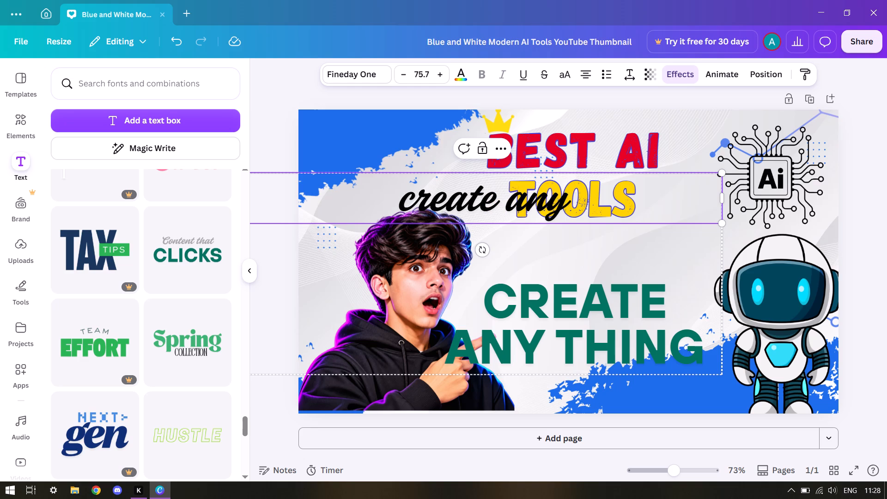
type("thing")
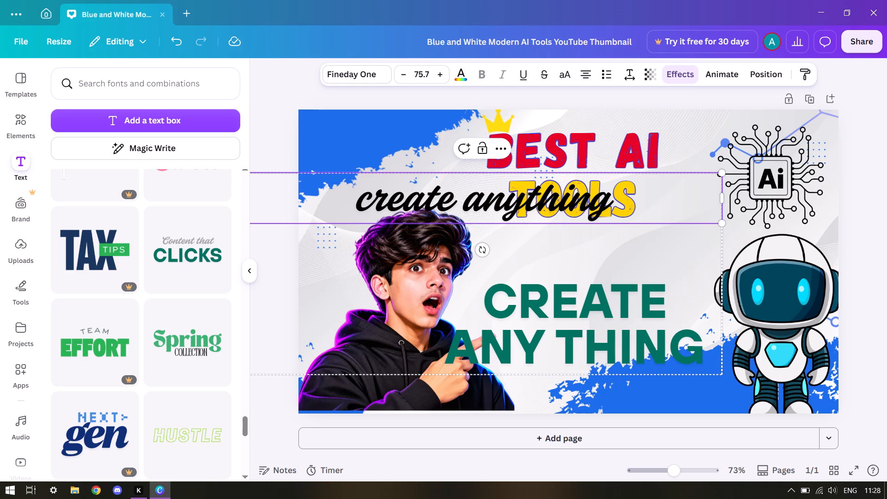
Delete the green "CREATE ANY THING" text from the group.
left_click(596, 296)
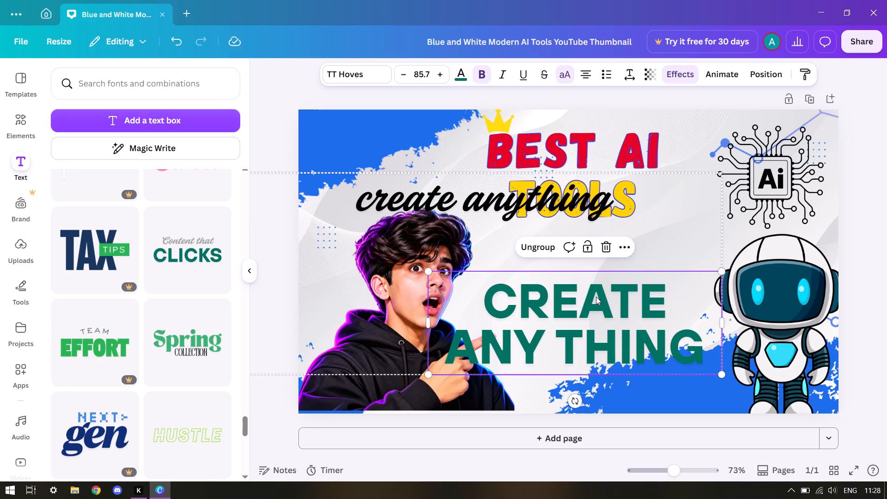
left_click(606, 251)
Shrink the script "create anything" text to font size 26.9 and place it just below the "TOOLS" title line.
left_click_drag(566, 207, 595, 263)
left_click_drag(751, 281, 493, 261)
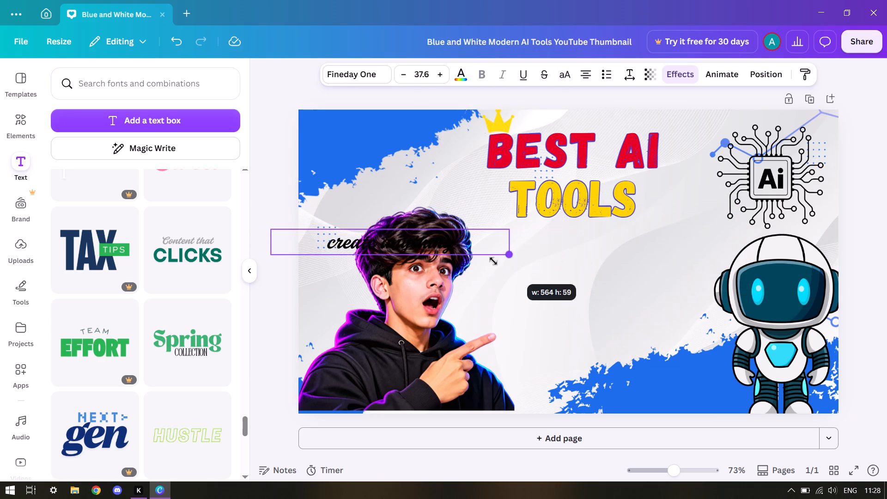
left_click_drag(493, 261, 441, 256)
left_click_drag(395, 238, 589, 245)
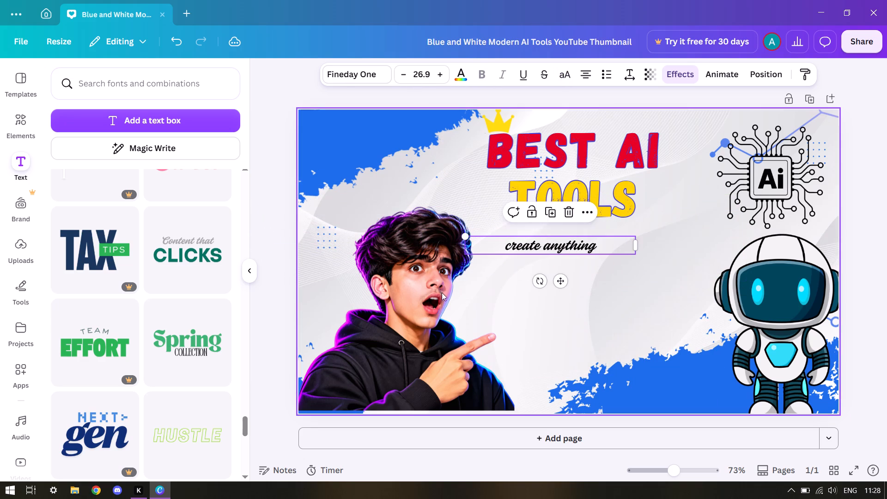
Shift the photo of the pointing boy slightly toward the thumbnail's left edge.
left_click_drag(437, 295, 415, 297)
Move the script "create anything" text slightly up and toward the boy photo, just beneath the "TOOLS" title line.
left_click(543, 241)
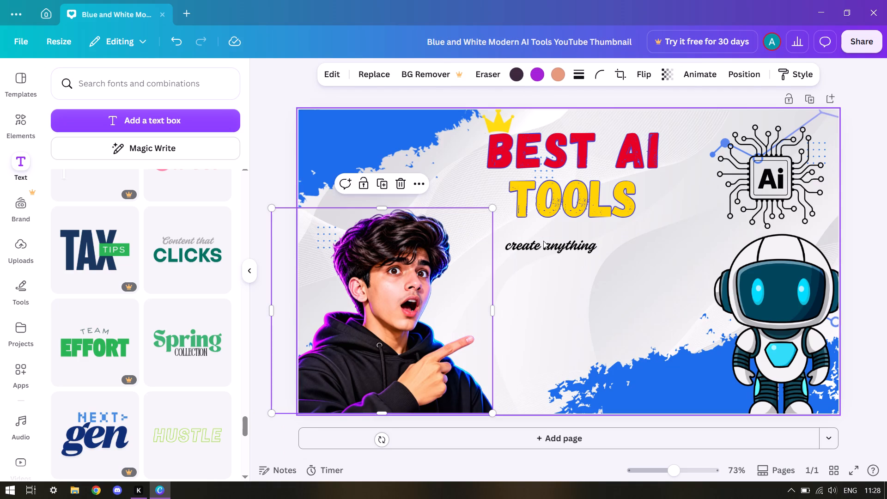
left_click_drag(540, 245, 498, 234)
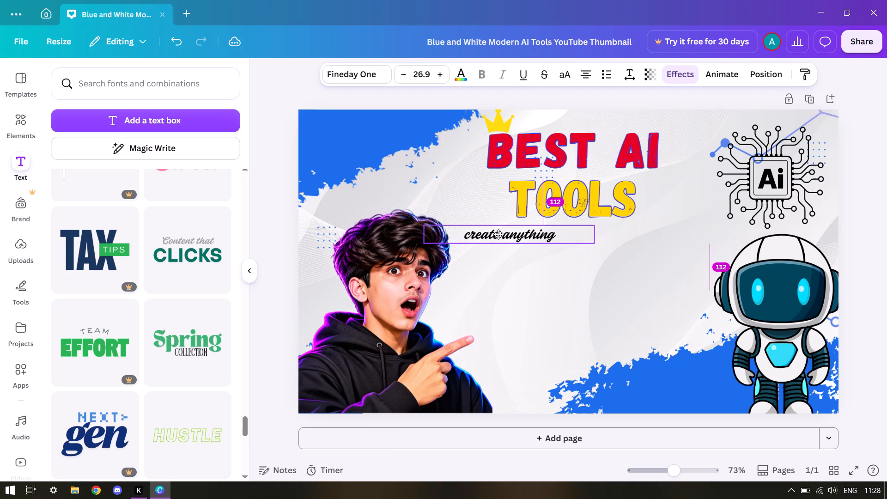
left_click_drag(498, 234, 498, 234)
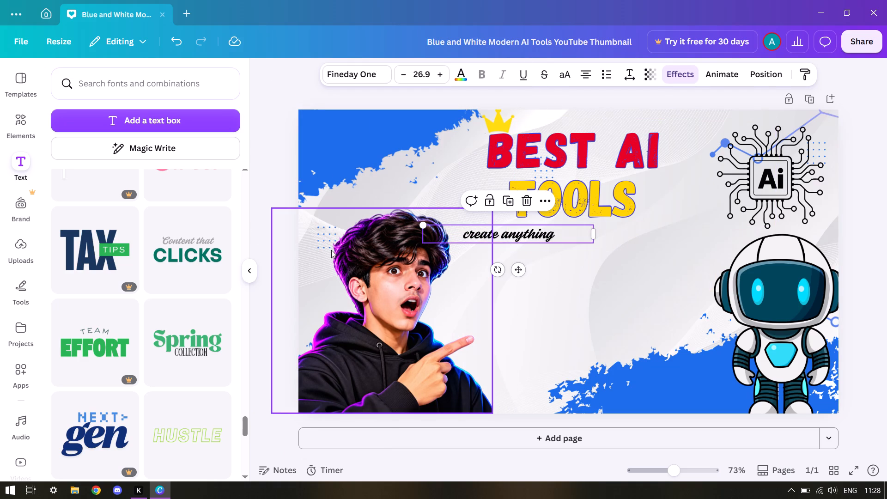
left_click(329, 253)
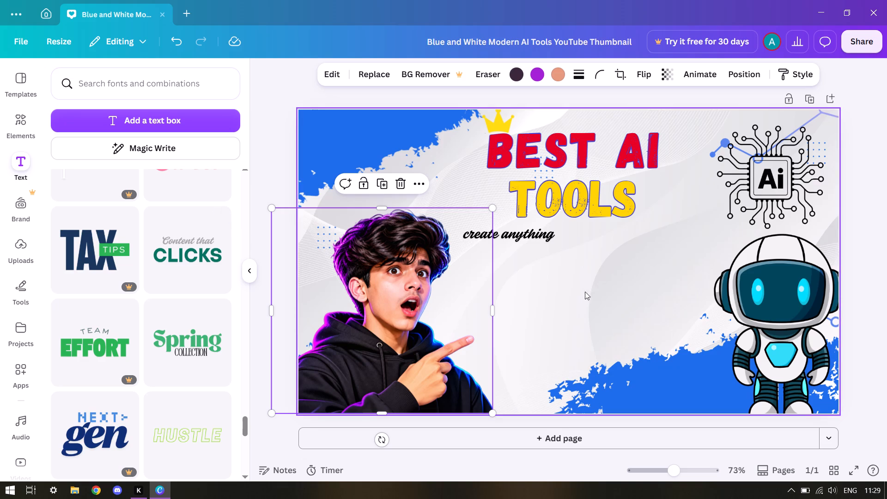
left_click_drag(523, 237, 541, 238)
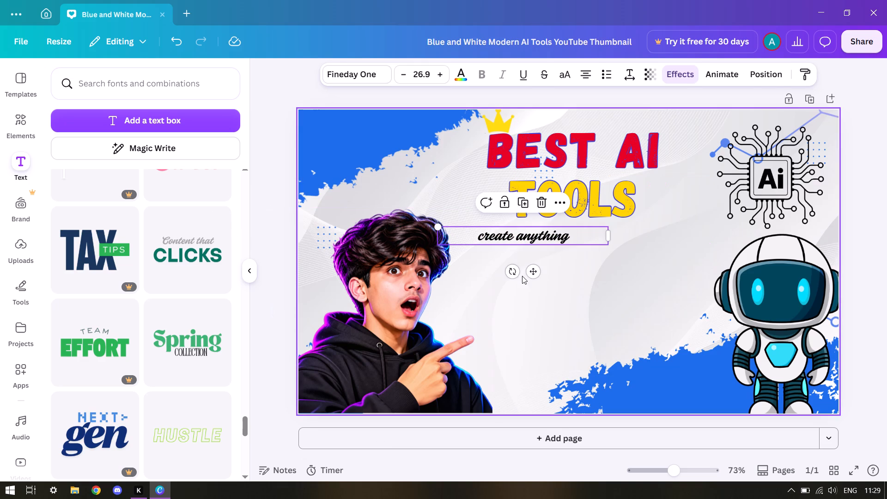
left_click(485, 309)
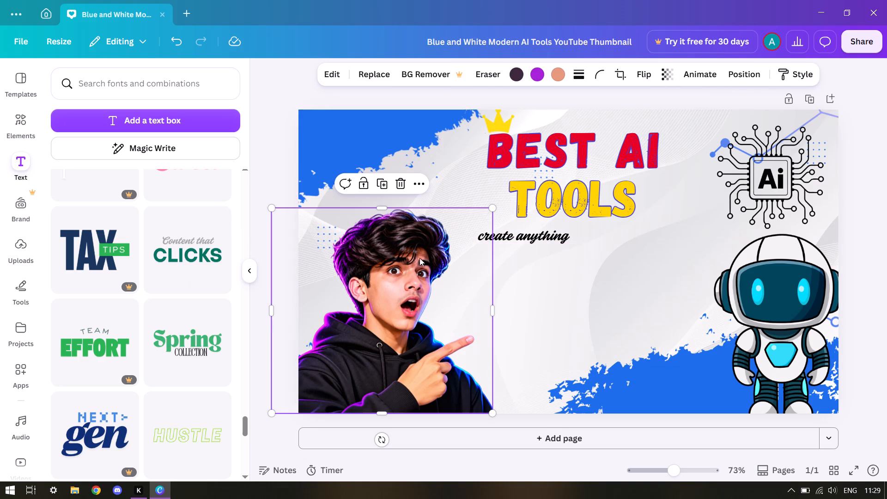
Duplicate the "create anything" text, change the copy to "super fast" and place it centred directly below the original line.
left_click(522, 242)
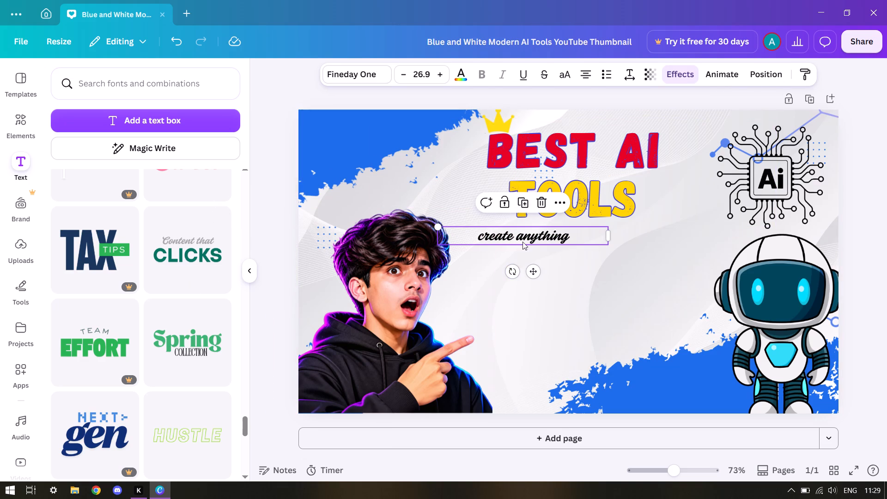
left_click(521, 207)
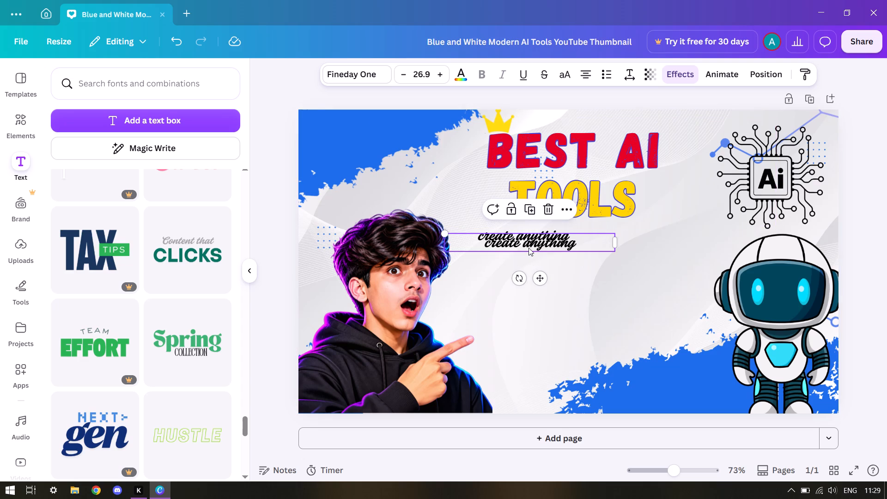
left_click_drag(529, 248, 526, 269)
left_click(530, 263)
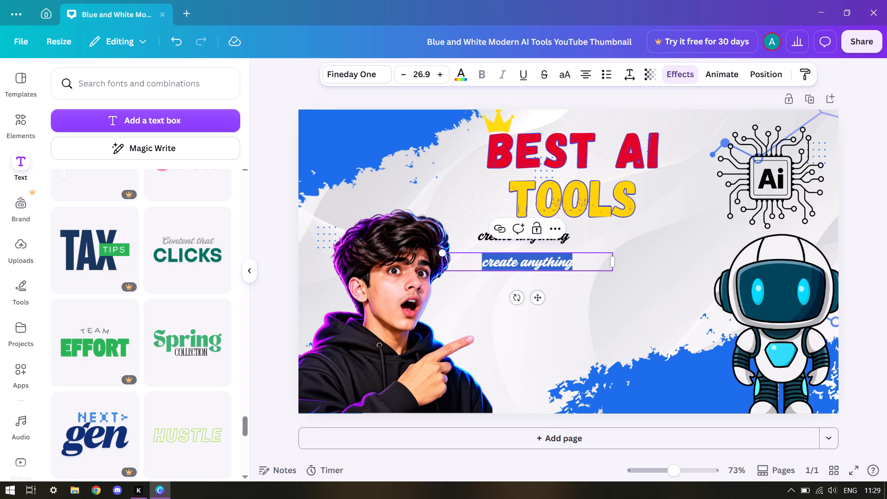
key("BackSpace")
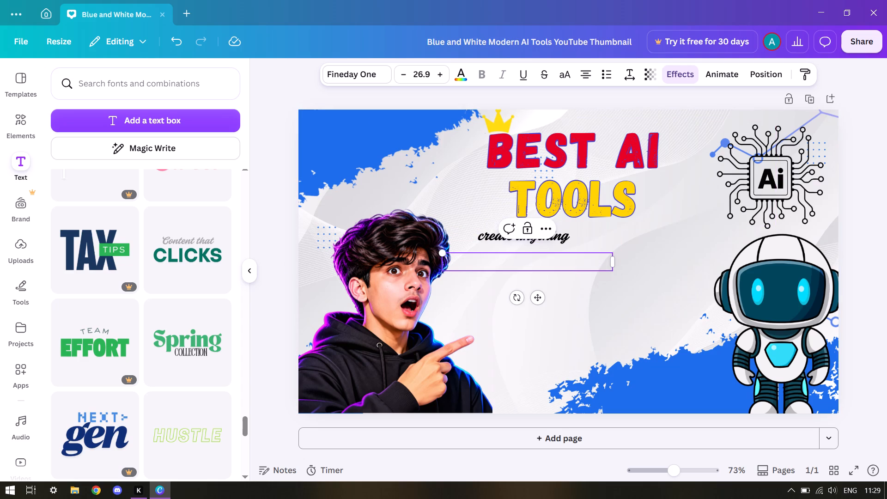
key("s")
type("uper fast")
left_click(550, 276)
left_click_drag(538, 265, 531, 261)
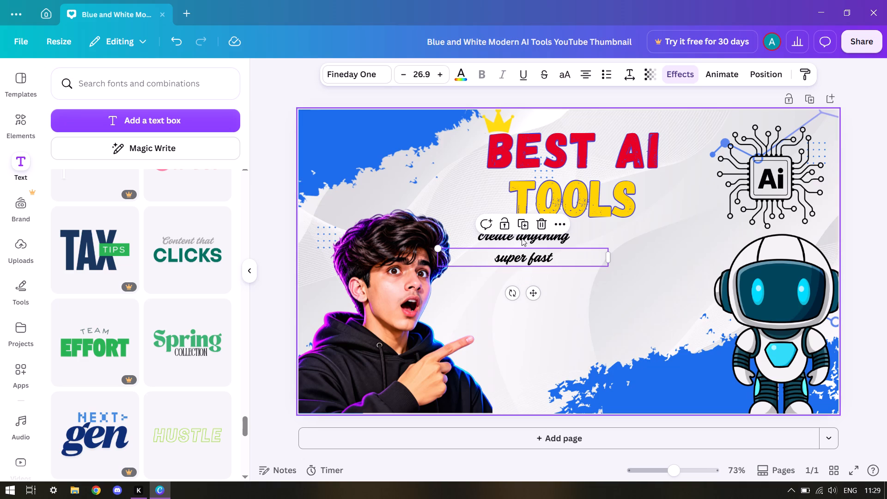
Duplicate the "super fast" line and change the copy below it to "100% free".
left_click(520, 228)
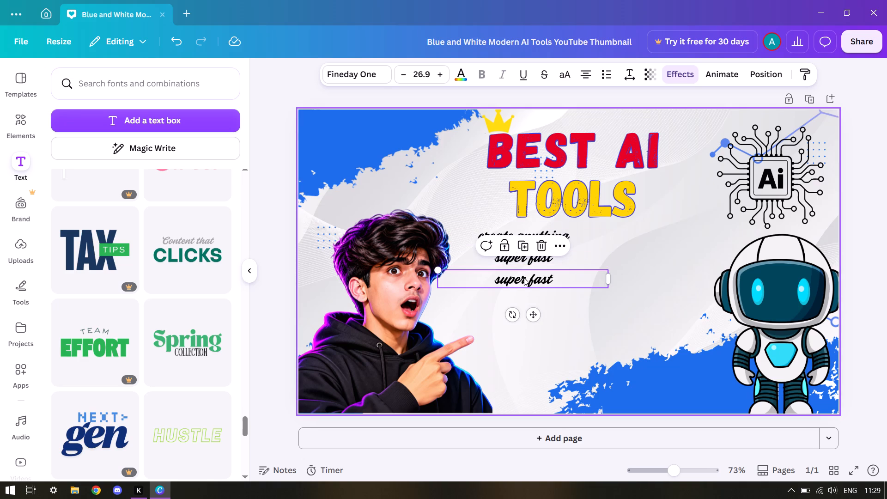
double_click(524, 278)
key("BackSpace")
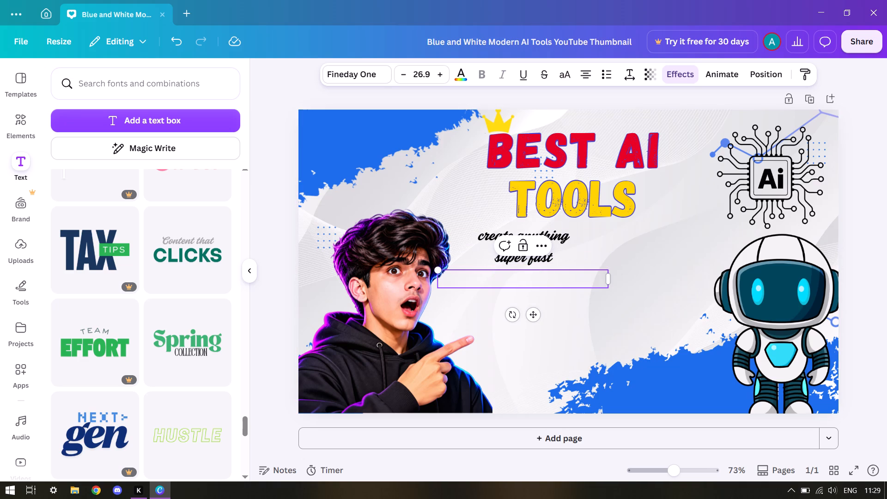
type("100")
key("shift+percent")
key("space")
type("free")
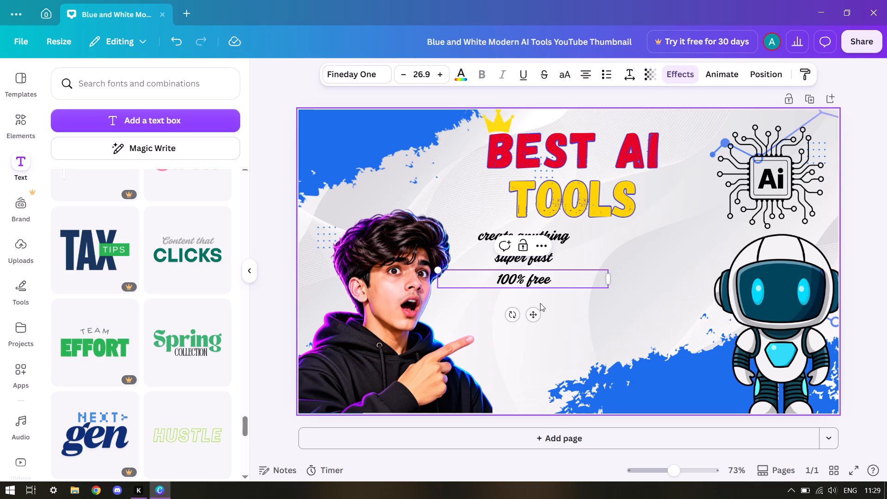
left_click(551, 302)
Duplicate the "100% free" line and change the copy below it to "only signup".
left_click(535, 287)
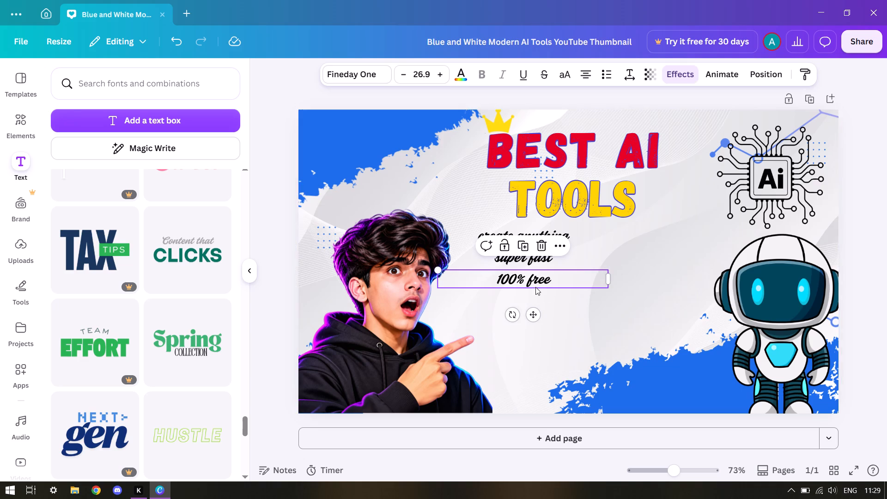
left_click(522, 248)
left_click(551, 299)
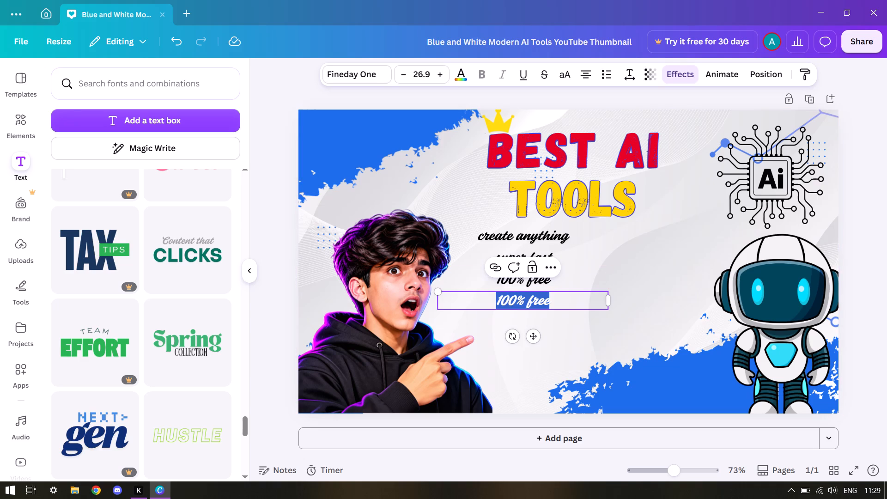
key("BackSpace")
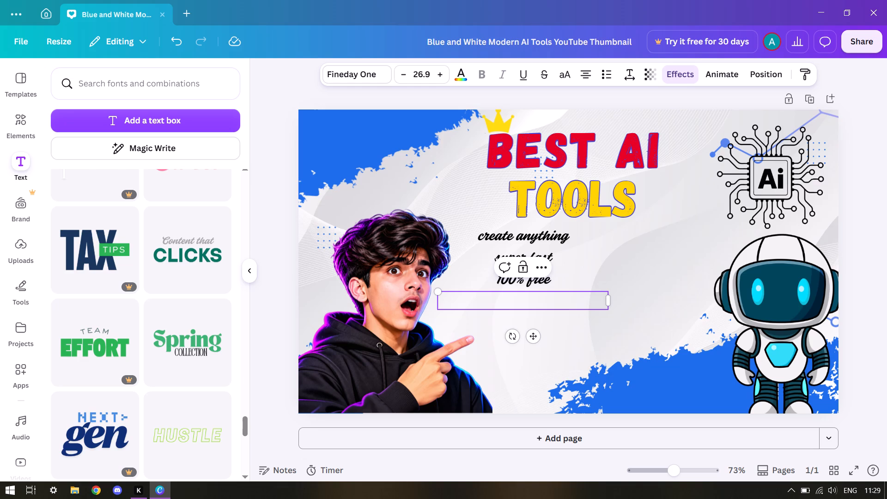
type("o")
key("space")
key("BackSpace")
type("nly")
key("space")
type("si")
key("n")
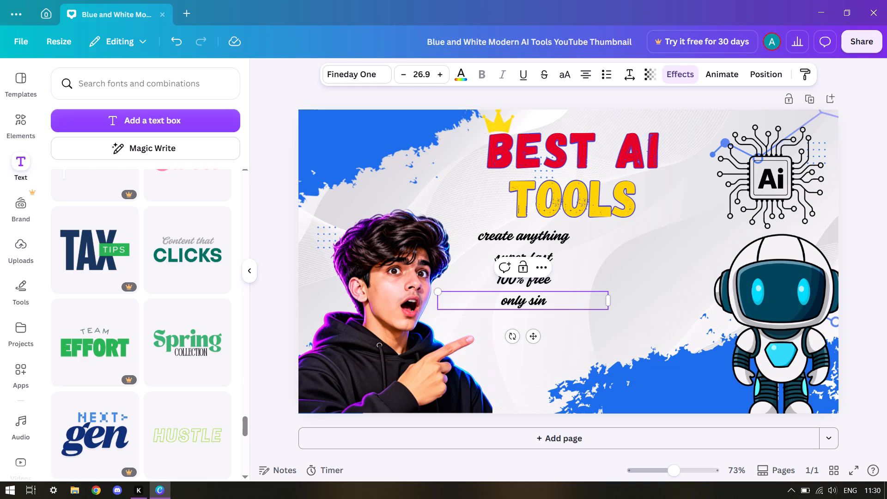
key("BackSpace")
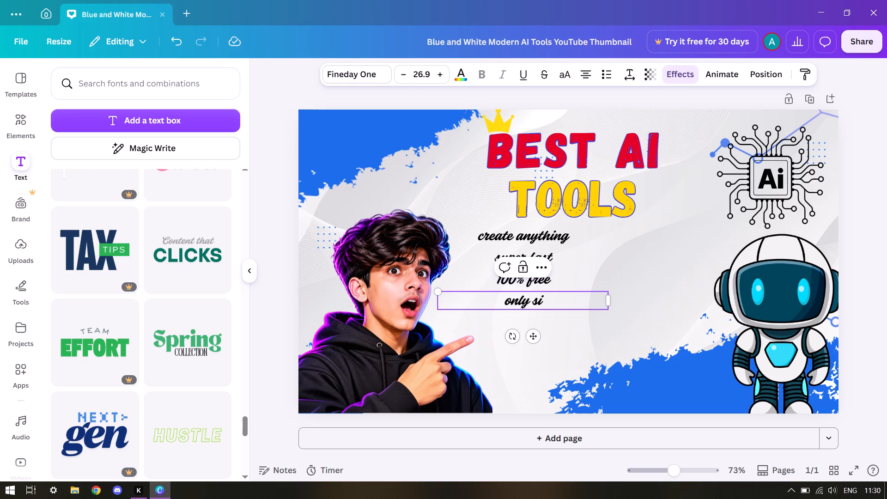
type("gnup")
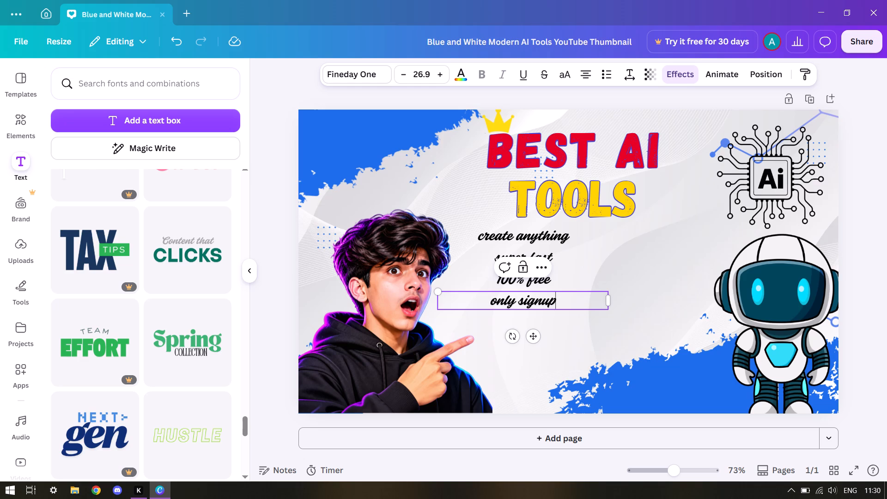
left_click(579, 327)
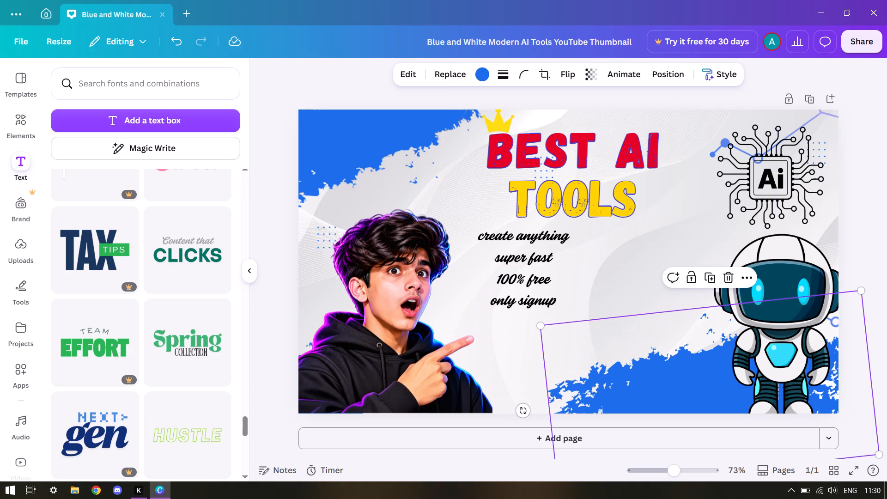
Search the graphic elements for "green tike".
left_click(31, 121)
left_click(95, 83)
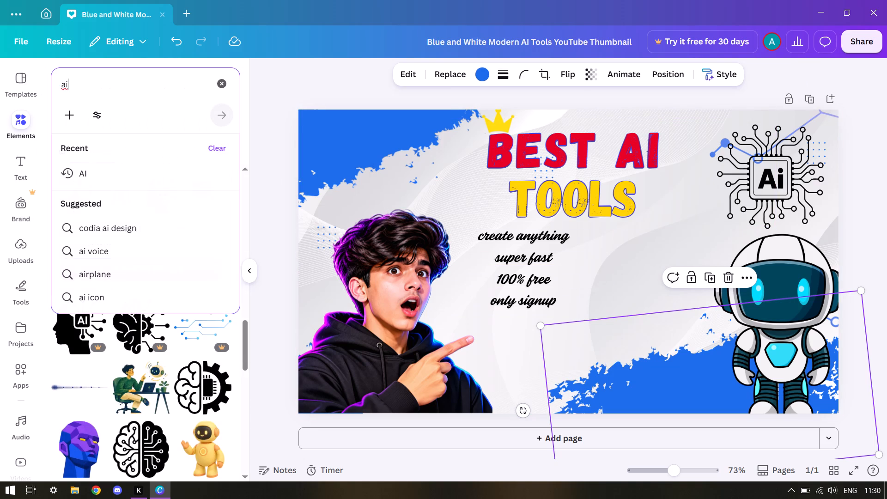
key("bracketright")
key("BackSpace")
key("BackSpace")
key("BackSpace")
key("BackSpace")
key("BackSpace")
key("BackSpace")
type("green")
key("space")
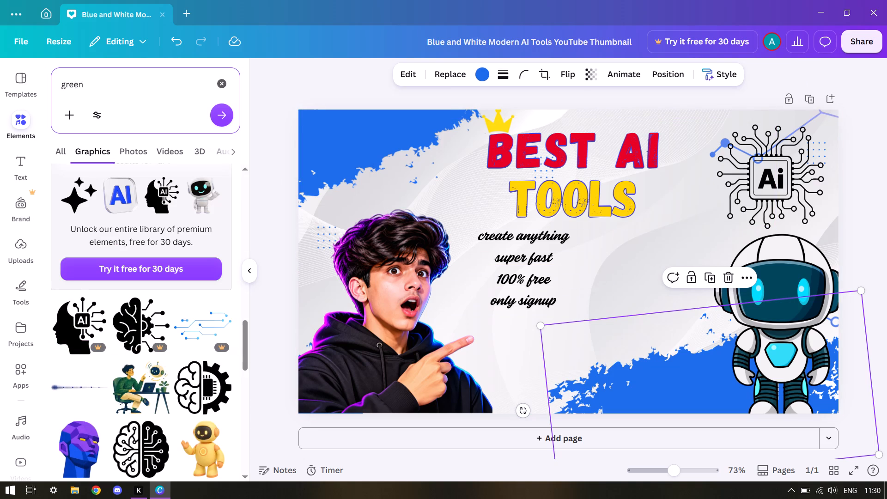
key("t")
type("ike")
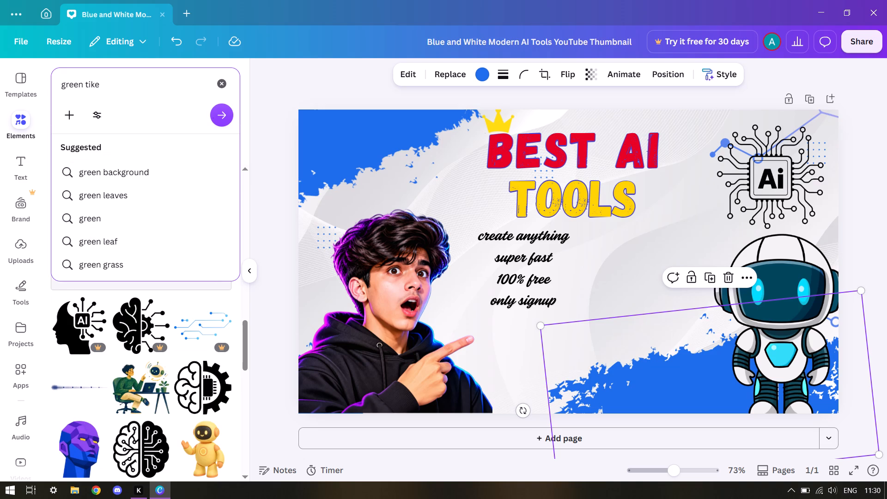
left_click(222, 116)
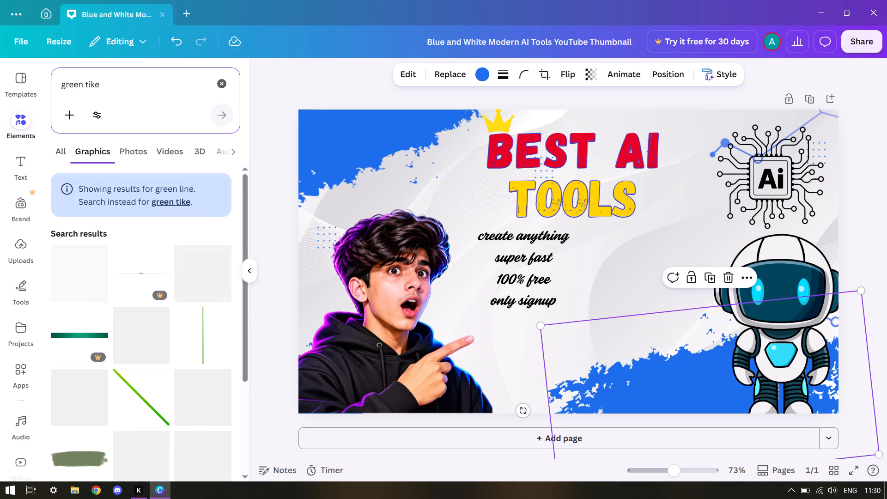
Correct the graphic elements search to "green tick".
left_click(122, 90)
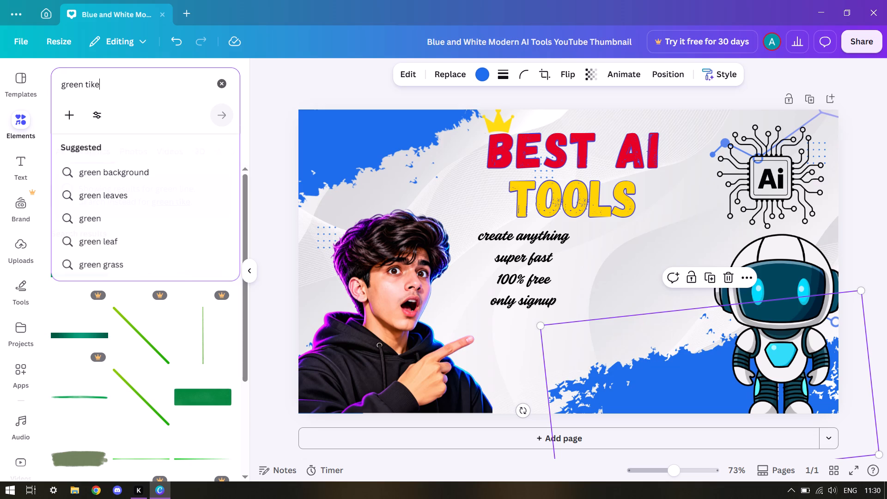
key("BackSpace")
key("BackSpace")
key("BackSpace")
key("BackSpace")
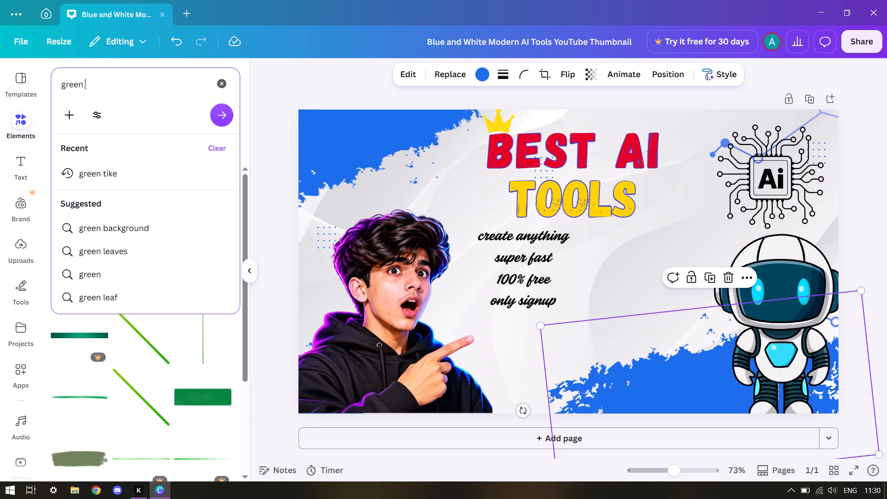
key("t")
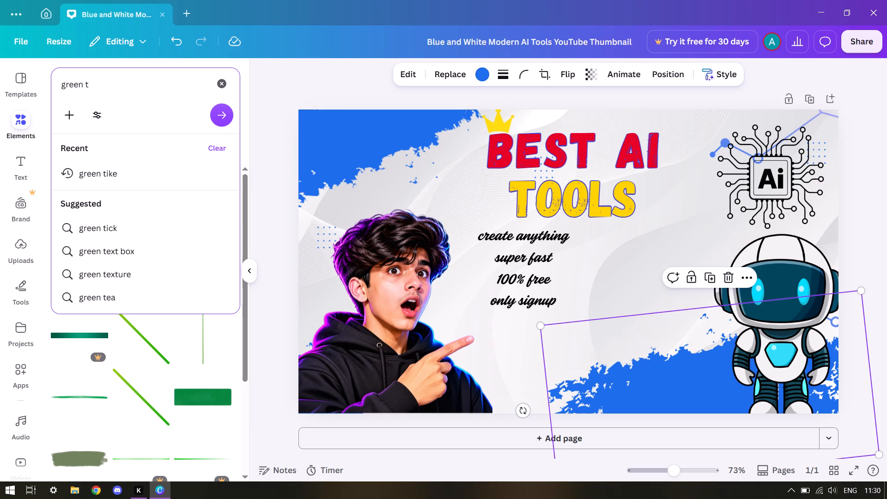
key("i")
type("ck")
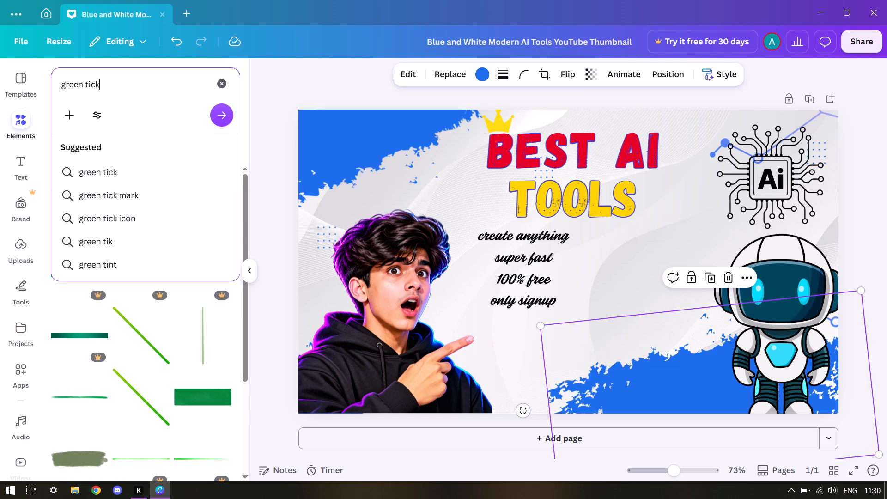
left_click(216, 116)
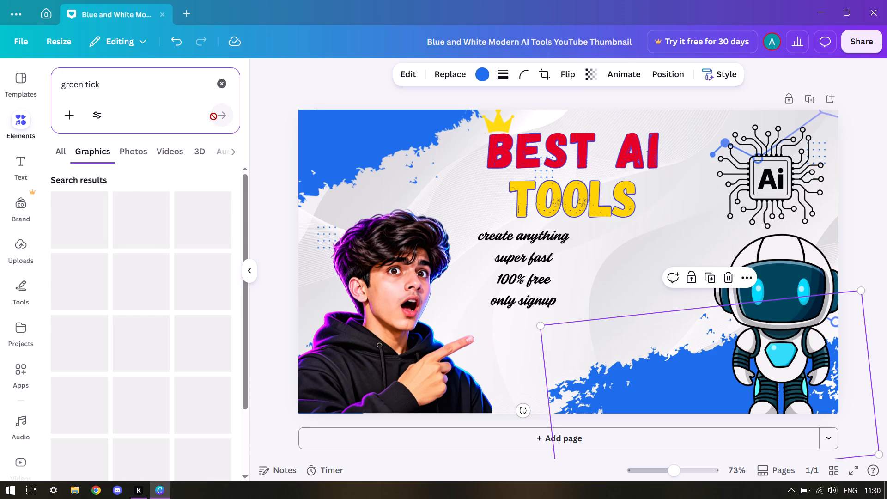
Add the thin dark green tick graphic, shrink it to text height and place it just before the "create anything" line.
scroll(142, 236, "down", 1)
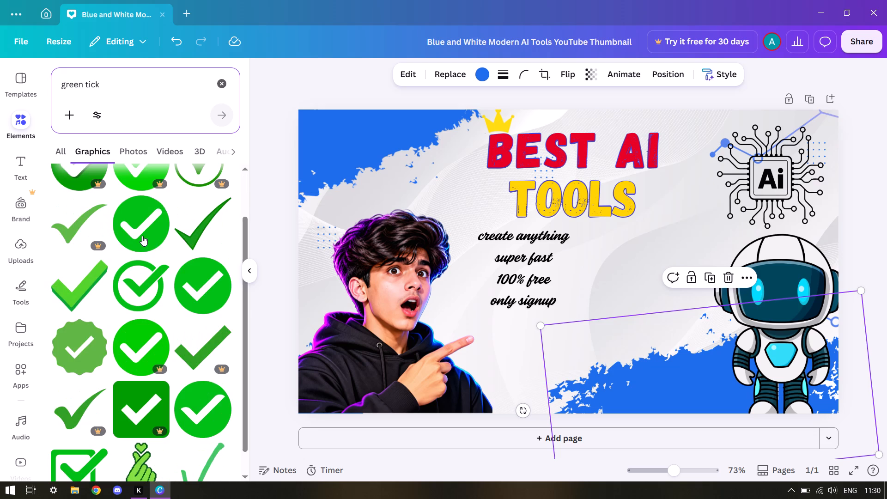
scroll(134, 238, "down", 2)
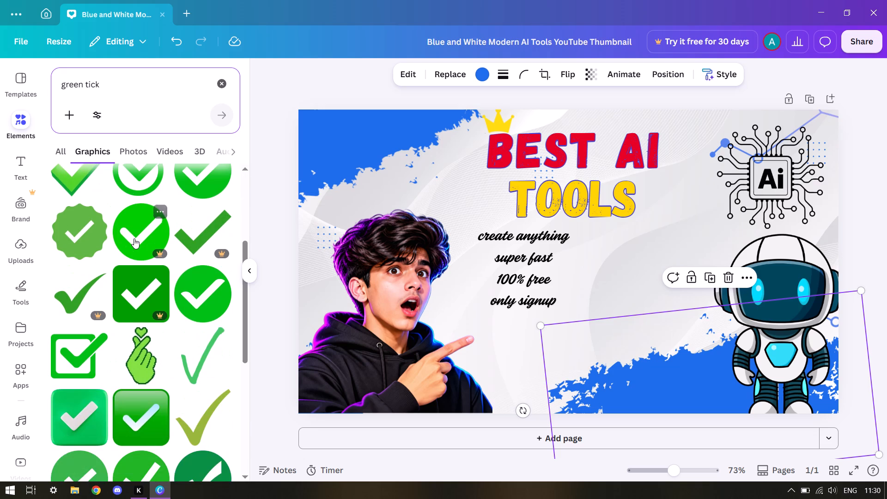
scroll(101, 228, "up", 1)
scroll(101, 228, "down", 1)
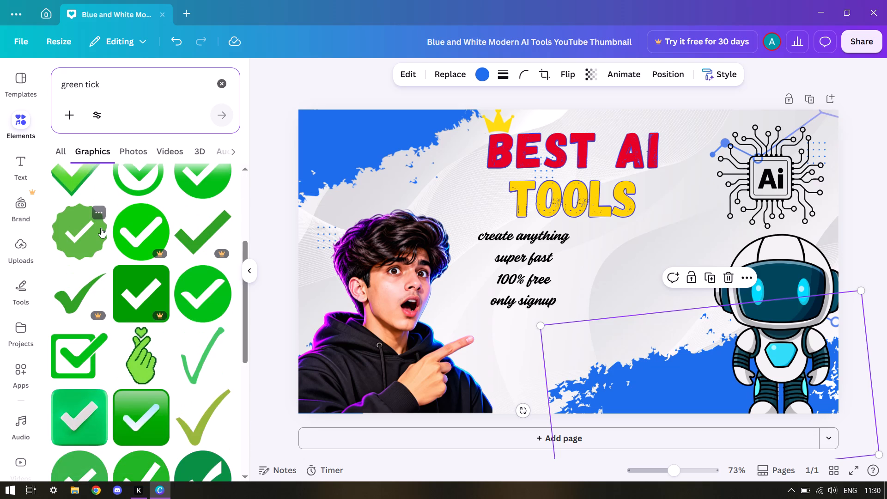
scroll(101, 228, "down", 1)
scroll(101, 228, "up", 3)
left_click_drag(192, 217, 317, 258)
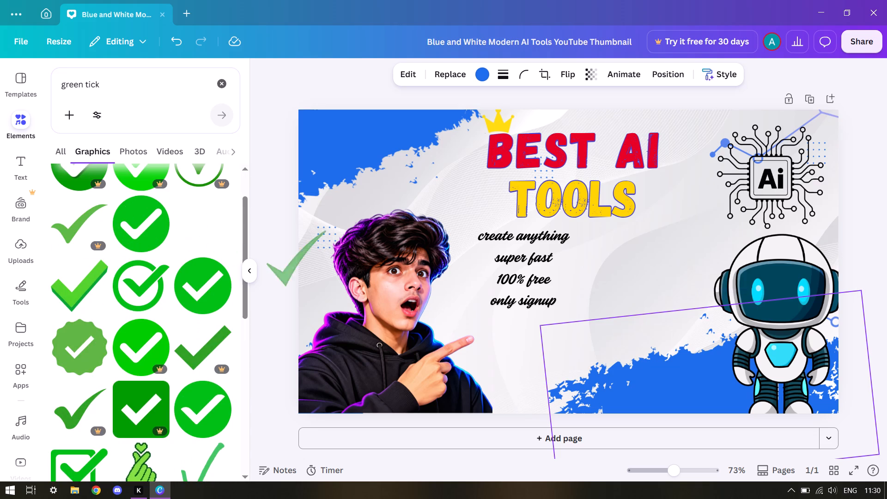
left_click_drag(317, 258, 604, 232)
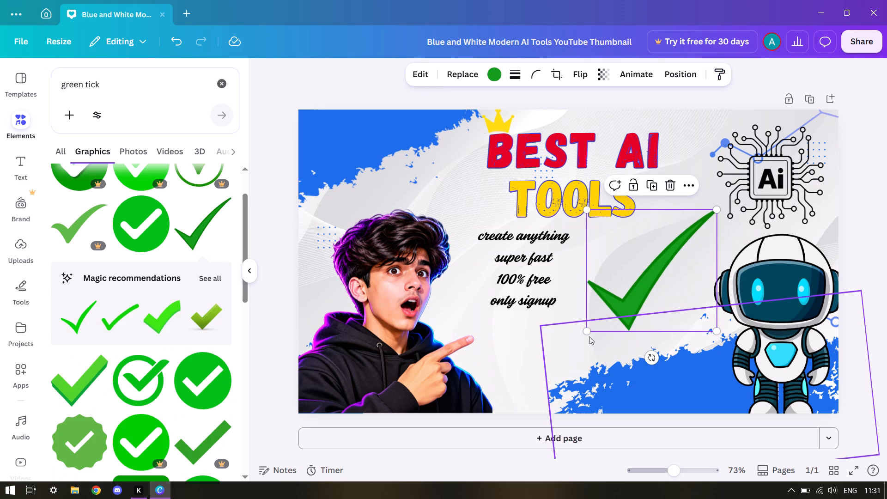
left_click_drag(588, 331, 697, 227)
left_click_drag(709, 223, 467, 239)
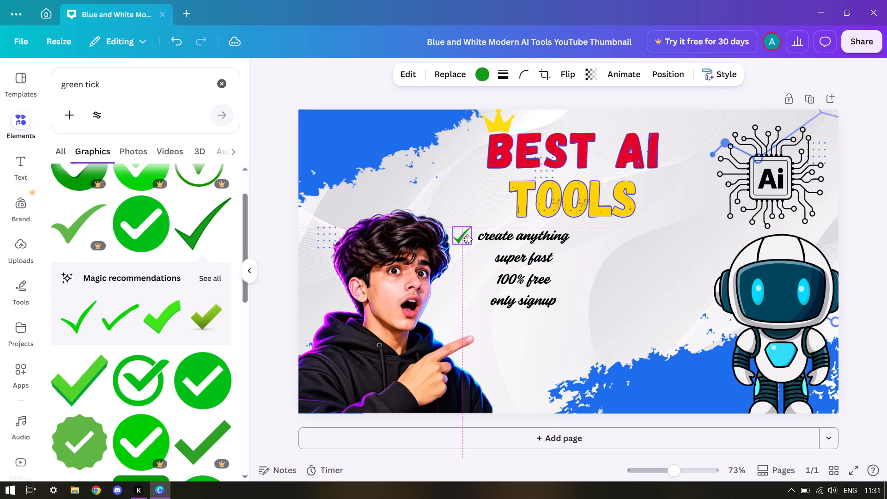
left_click_drag(467, 239, 468, 238)
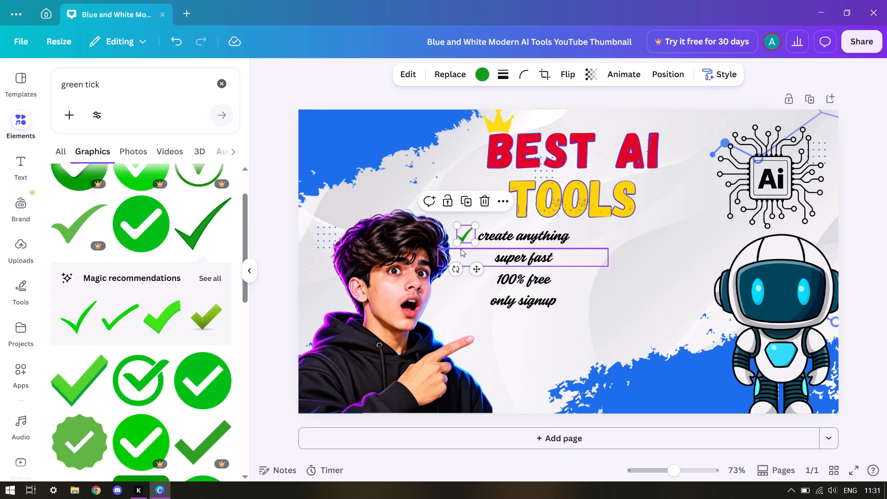
Duplicate the green tick three times in a column below it for the "super fast", "100% free" and "only signup" lines.
left_click(467, 200)
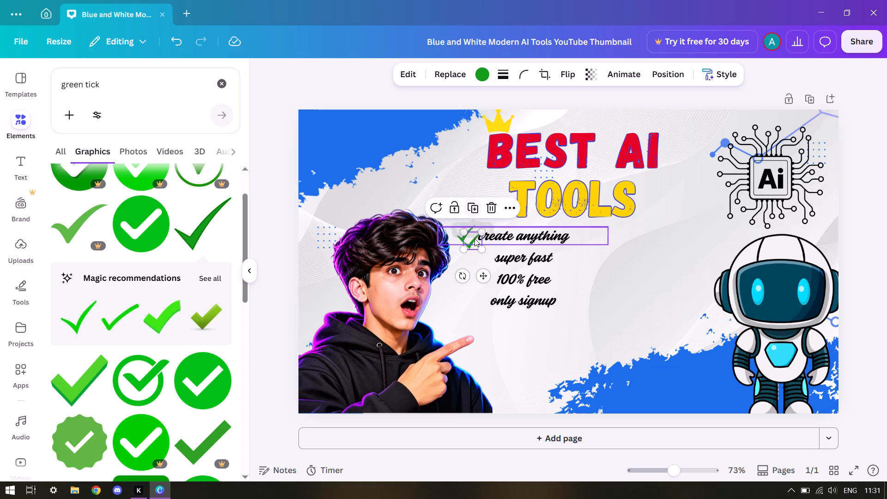
left_click_drag(472, 243, 468, 258)
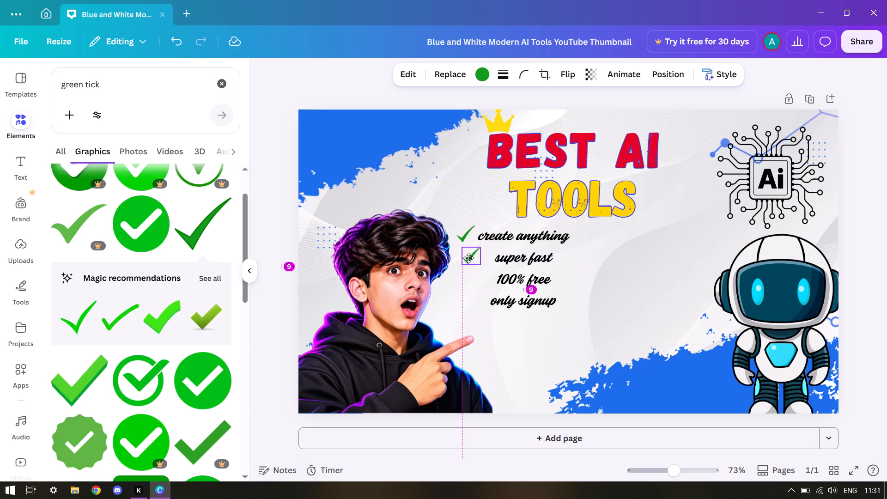
left_click_drag(468, 258, 468, 262)
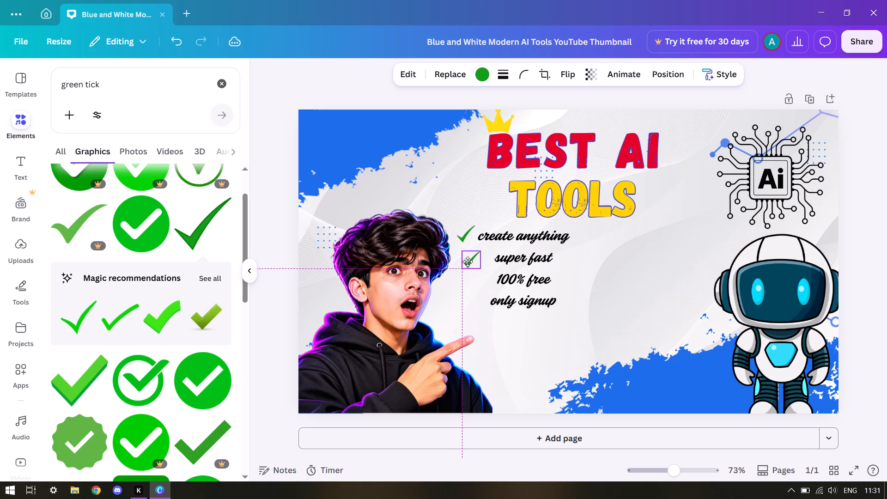
left_click_drag(468, 262, 466, 262)
left_click(465, 228)
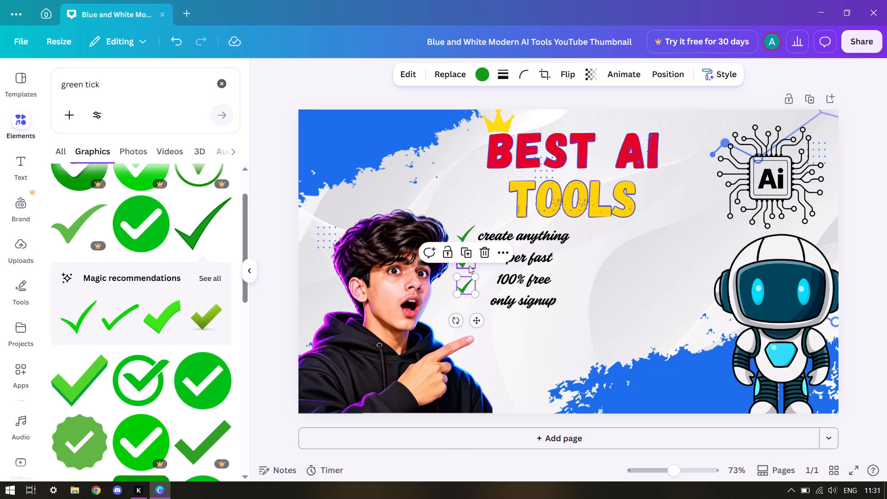
left_click(467, 251)
left_click(615, 281)
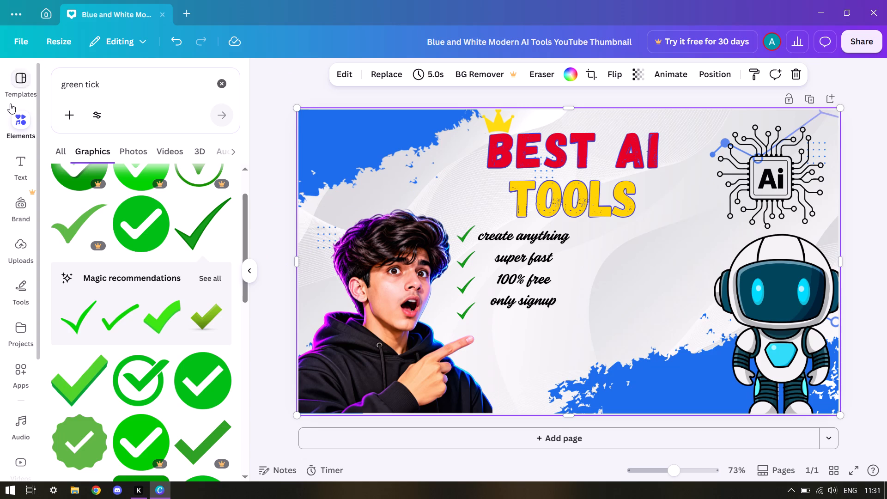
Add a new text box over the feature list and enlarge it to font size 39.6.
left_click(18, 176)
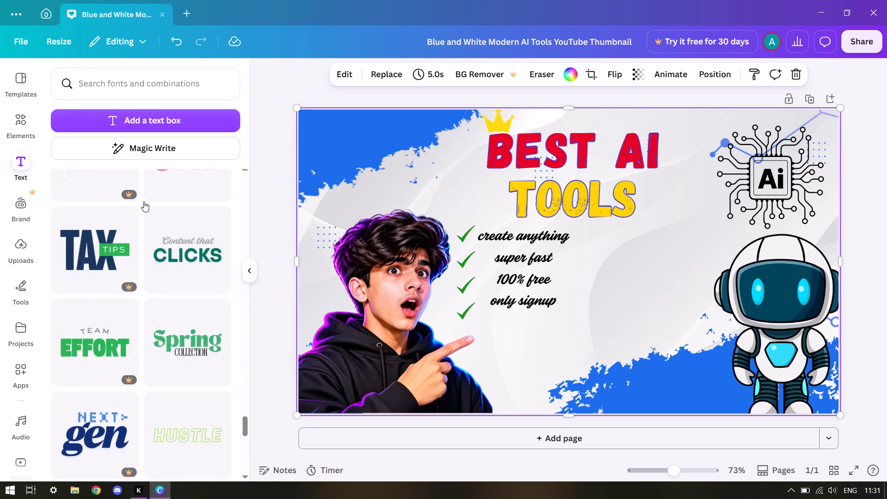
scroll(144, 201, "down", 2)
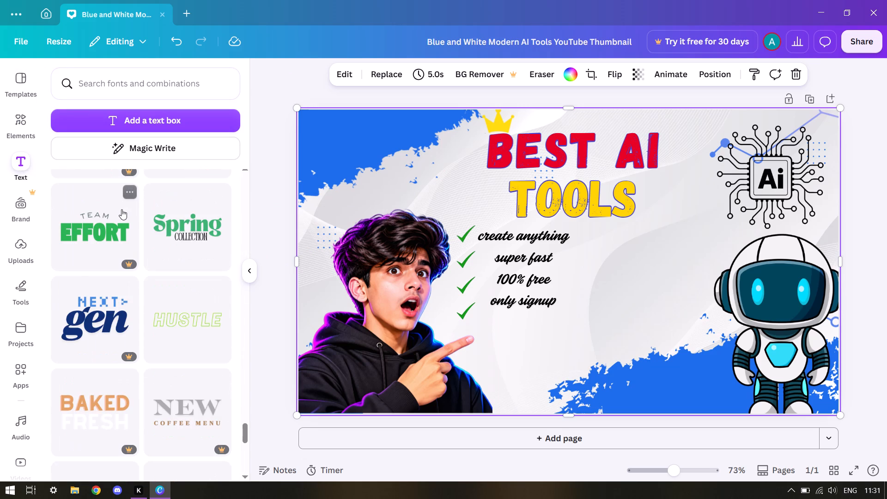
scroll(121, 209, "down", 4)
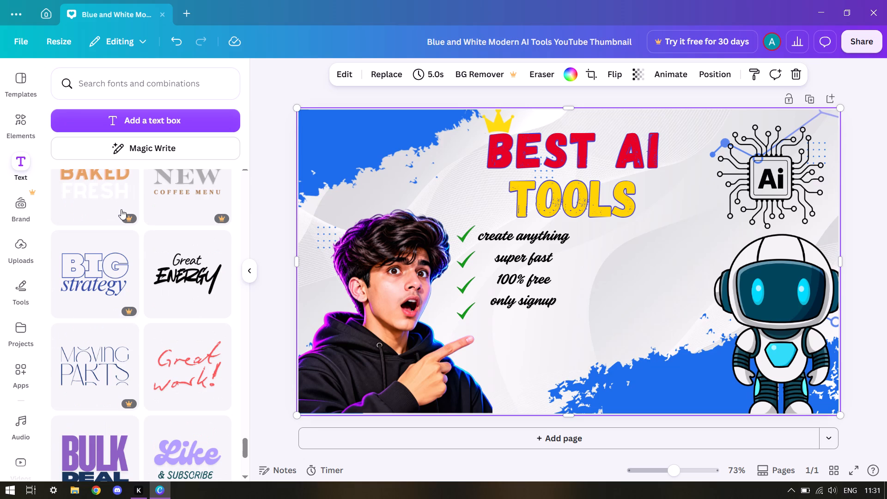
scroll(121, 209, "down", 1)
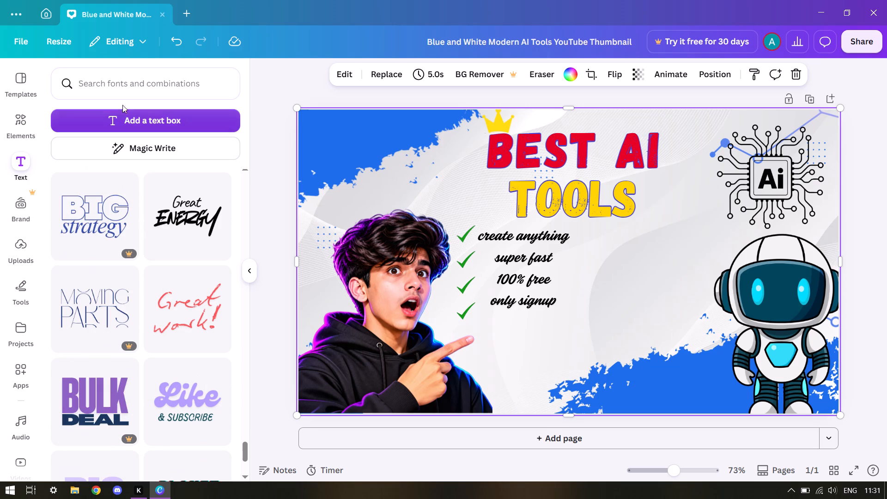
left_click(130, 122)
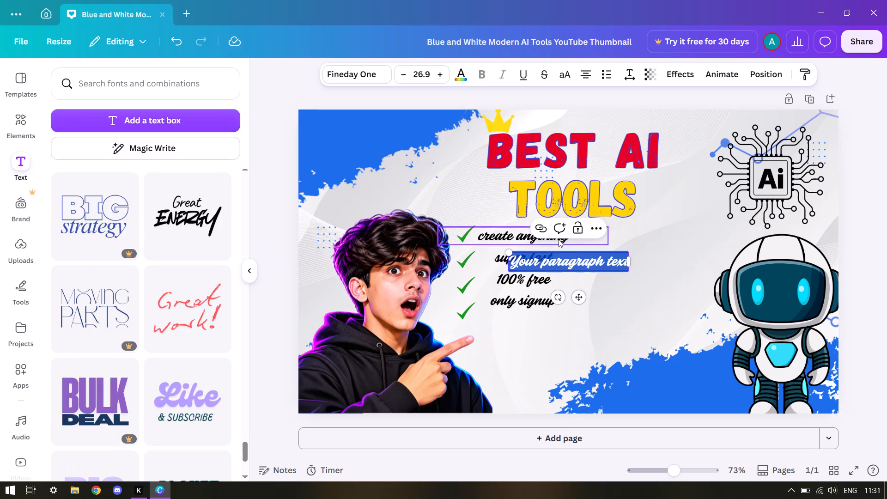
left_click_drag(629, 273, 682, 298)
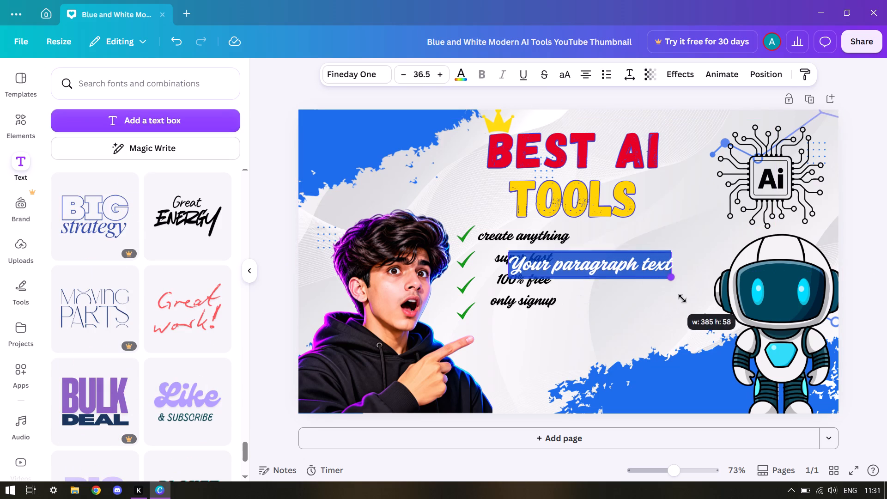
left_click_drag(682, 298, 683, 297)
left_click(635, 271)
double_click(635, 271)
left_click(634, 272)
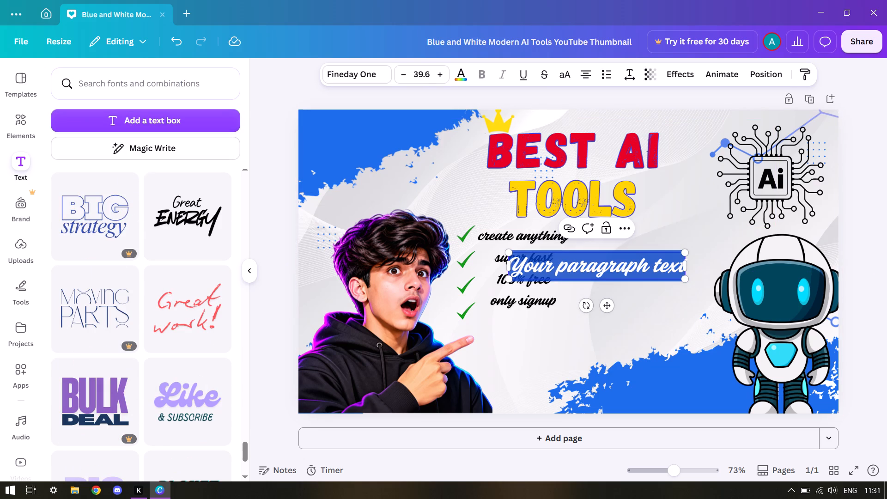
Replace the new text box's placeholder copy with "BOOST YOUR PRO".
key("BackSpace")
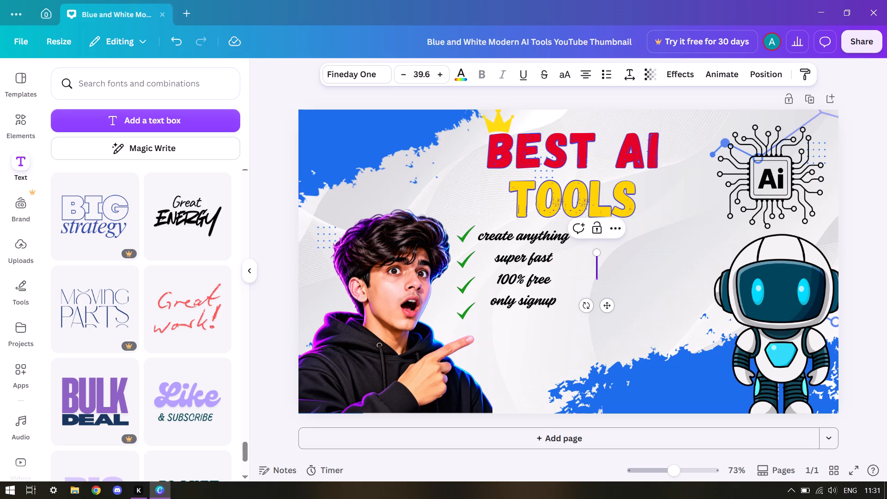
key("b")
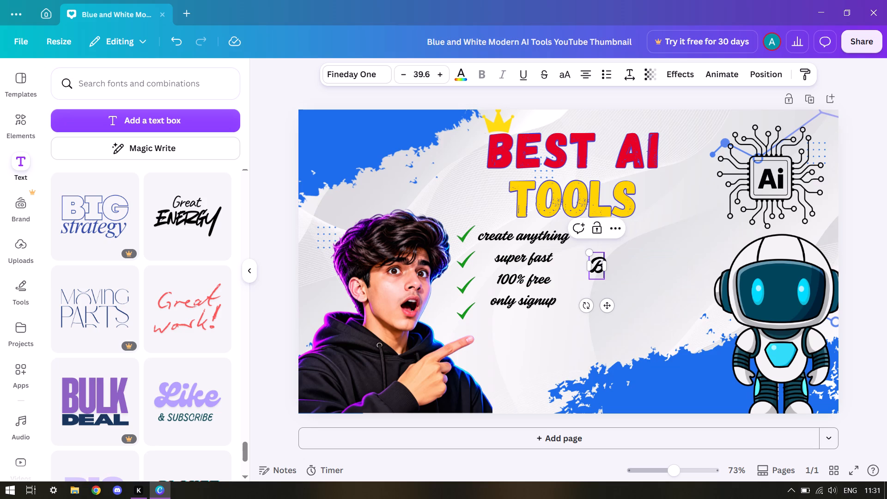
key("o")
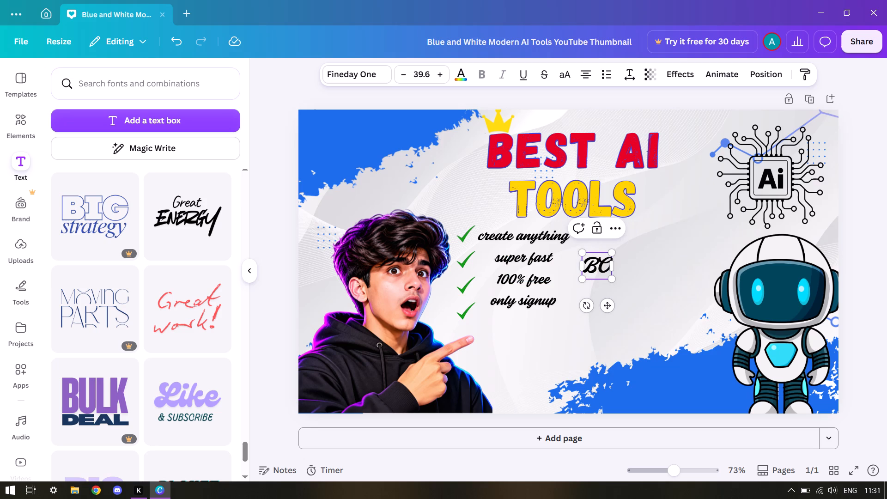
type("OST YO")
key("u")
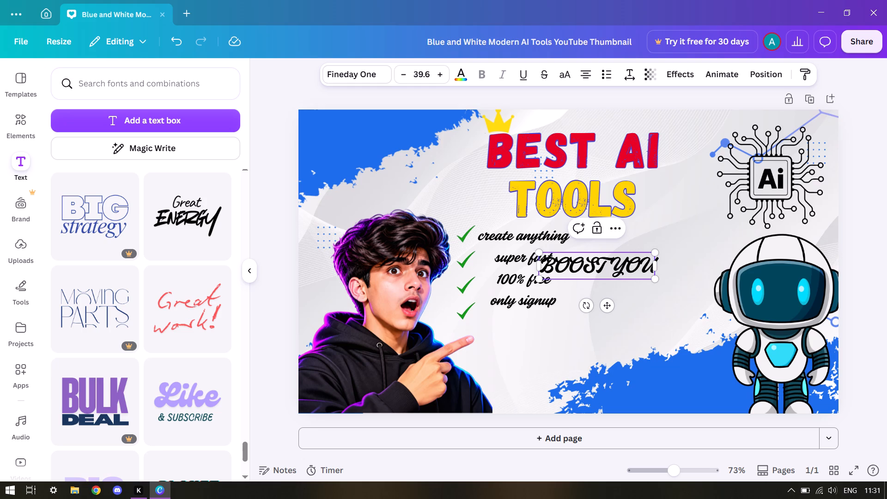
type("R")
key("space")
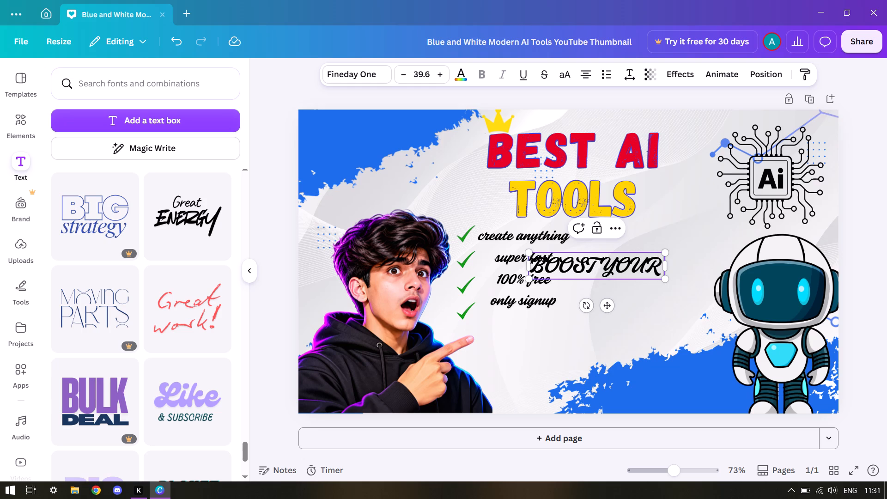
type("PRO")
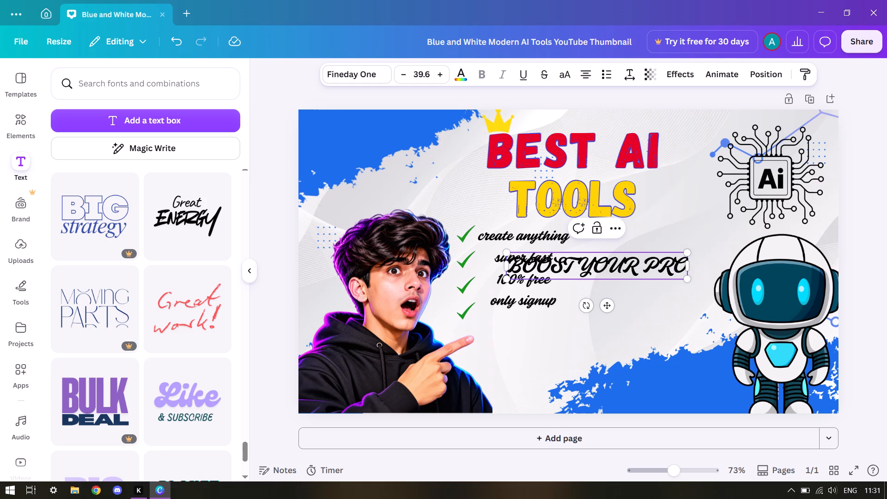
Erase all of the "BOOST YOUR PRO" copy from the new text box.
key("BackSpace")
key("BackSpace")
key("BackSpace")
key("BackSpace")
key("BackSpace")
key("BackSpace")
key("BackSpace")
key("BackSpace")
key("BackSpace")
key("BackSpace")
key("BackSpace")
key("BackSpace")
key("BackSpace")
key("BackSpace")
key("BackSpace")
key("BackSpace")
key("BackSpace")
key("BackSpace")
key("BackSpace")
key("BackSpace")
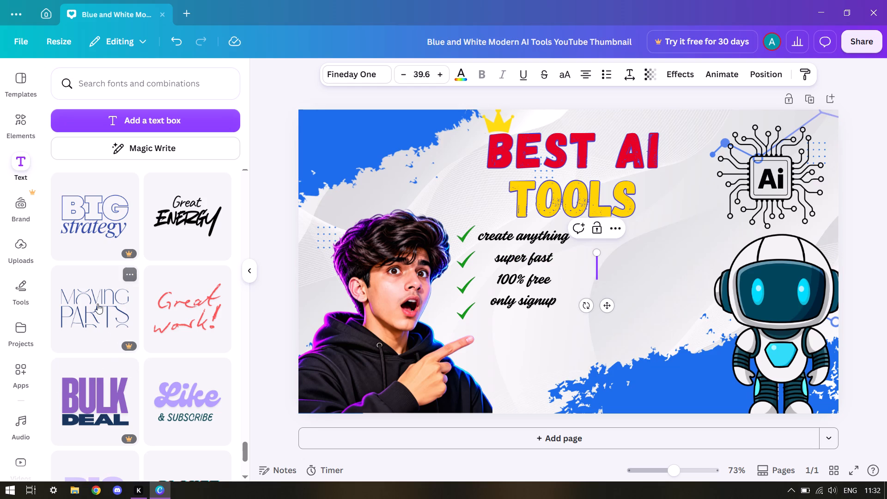
Add the free "PLANET ARCADIA" styled text combination to the middle of the thumbnail.
left_click(85, 228)
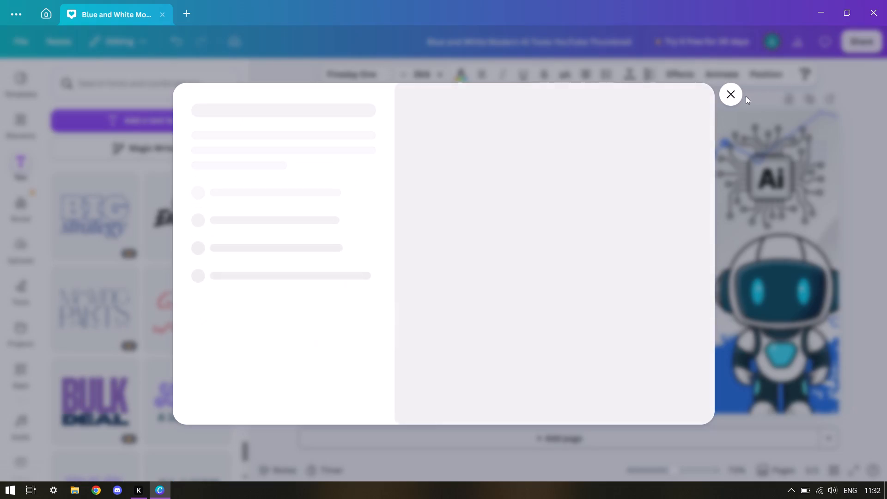
left_click(729, 94)
scroll(147, 300, "down", 2)
left_click(203, 354)
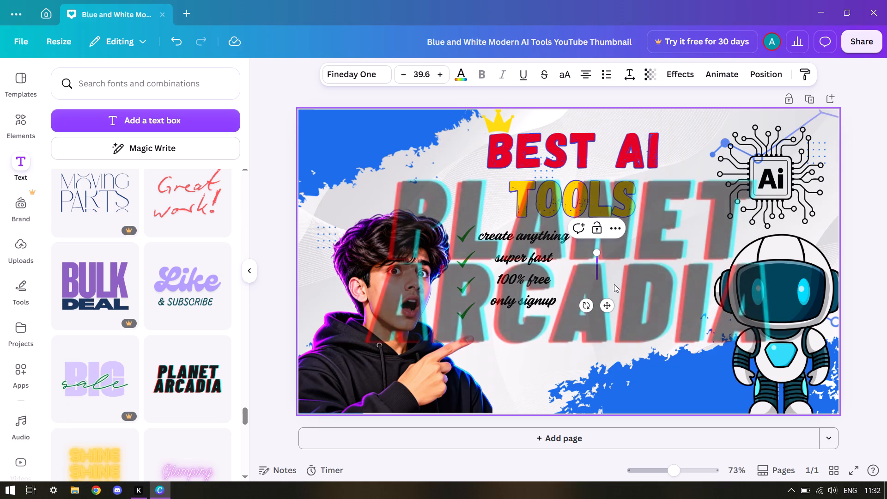
left_click_drag(659, 278, 694, 280)
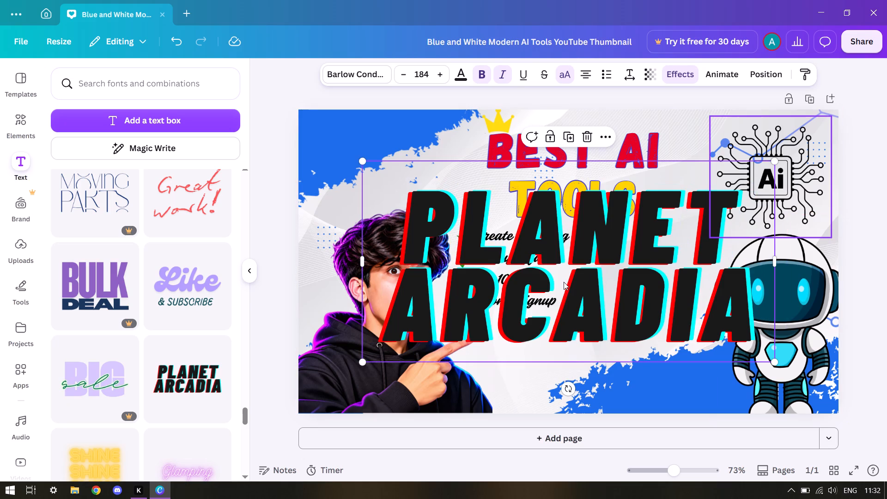
Replace the "PLANET ARCADIA" copy in the styled text with "BOOST YOUR PRODUCTIVITY".
left_click(564, 282)
key("BackSpace")
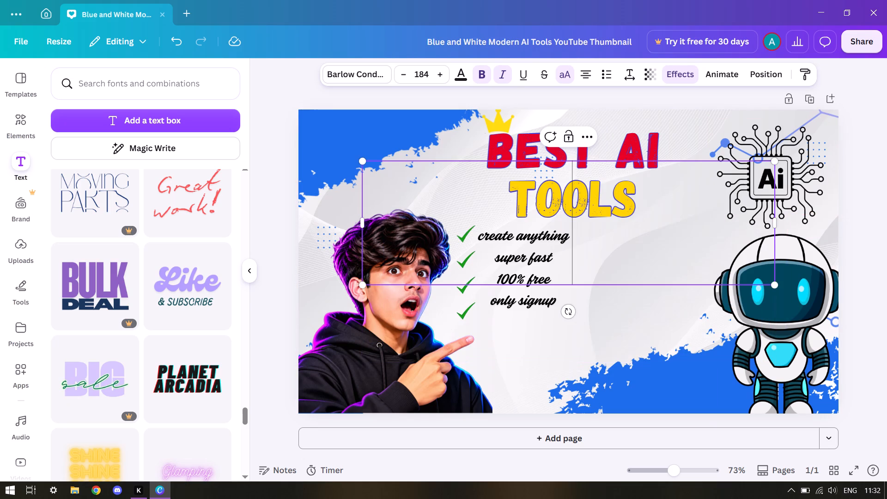
key("b")
type("OST")
key("BackSpace")
key("BackSpace")
key("s")
key("BackSpace")
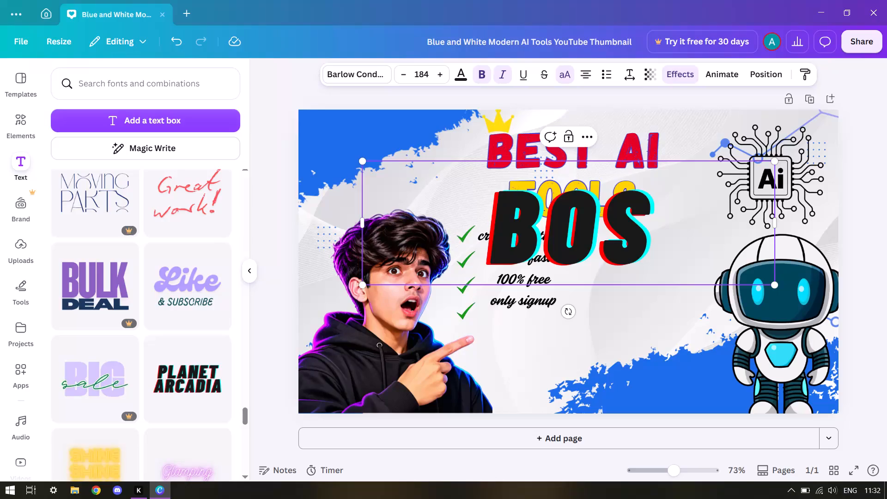
type("OST")
key("space")
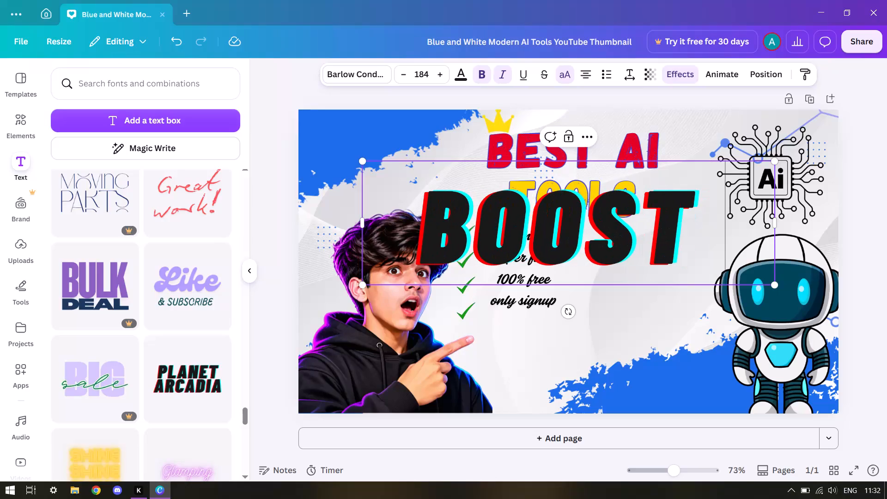
type("YOUR")
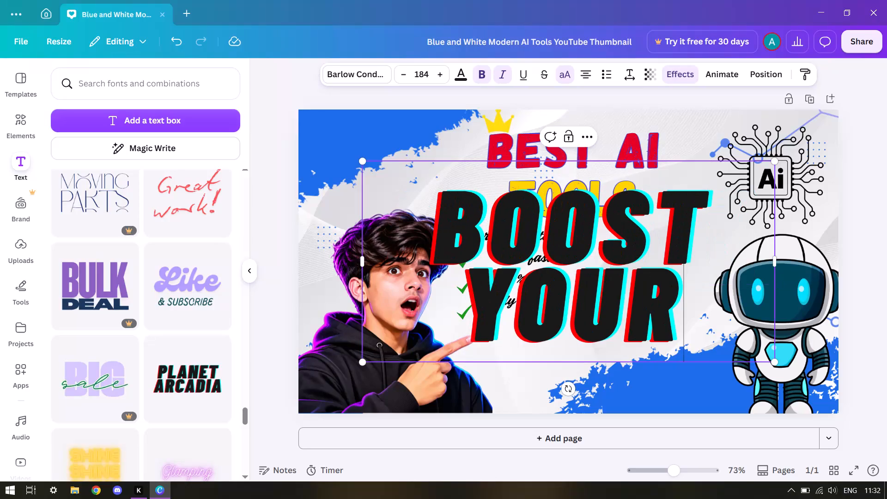
key("space")
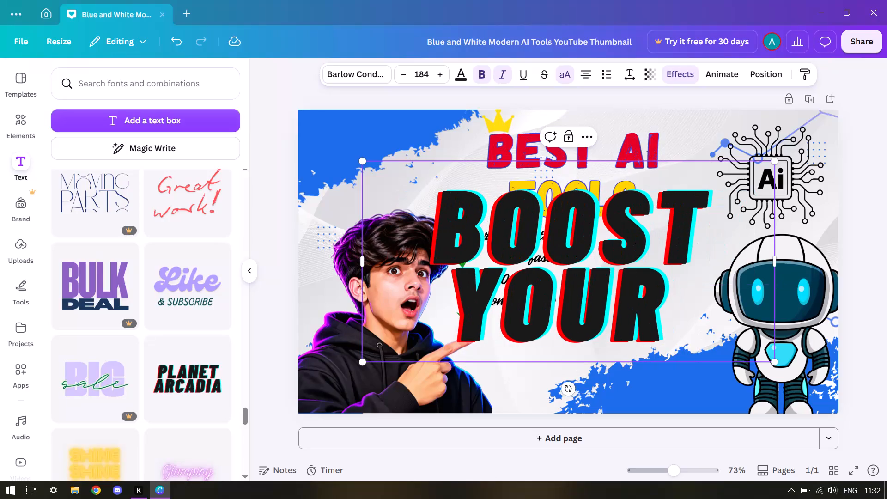
type("PRI")
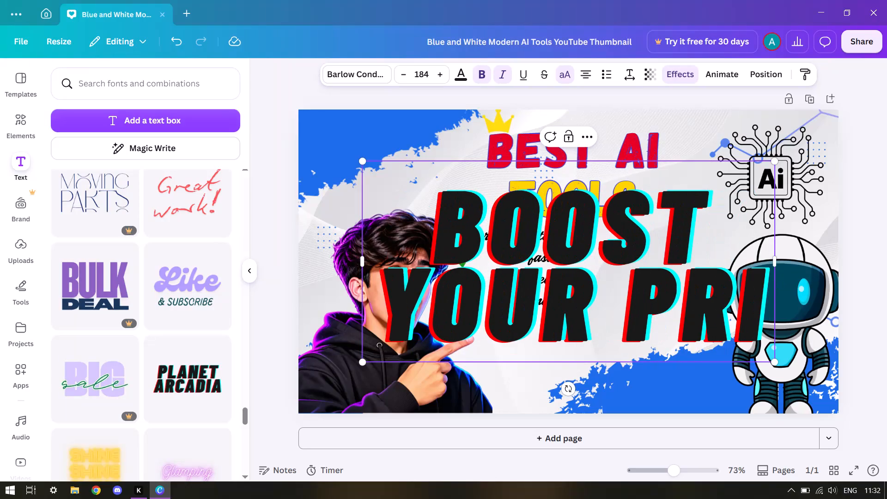
key("BackSpace")
key("o")
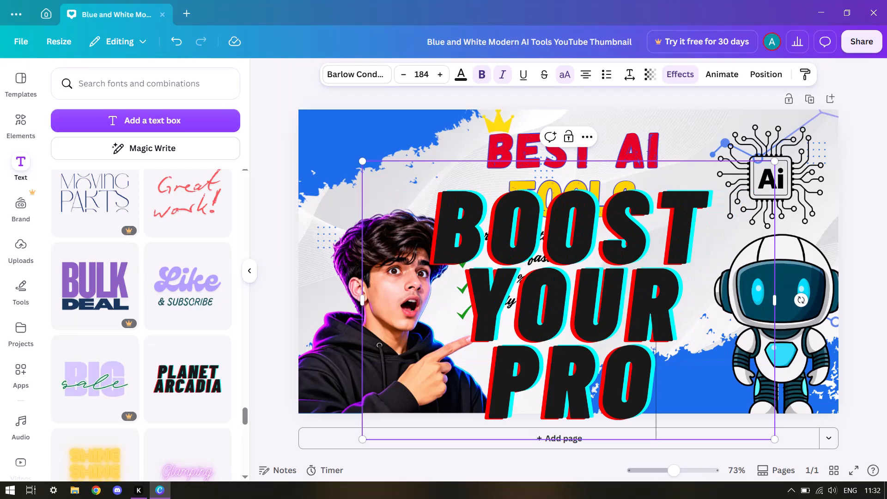
type("DU")
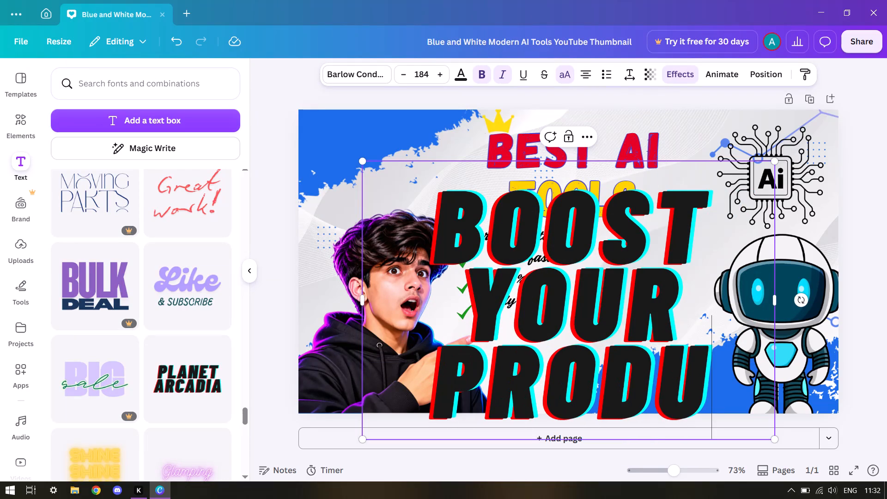
type("CTI")
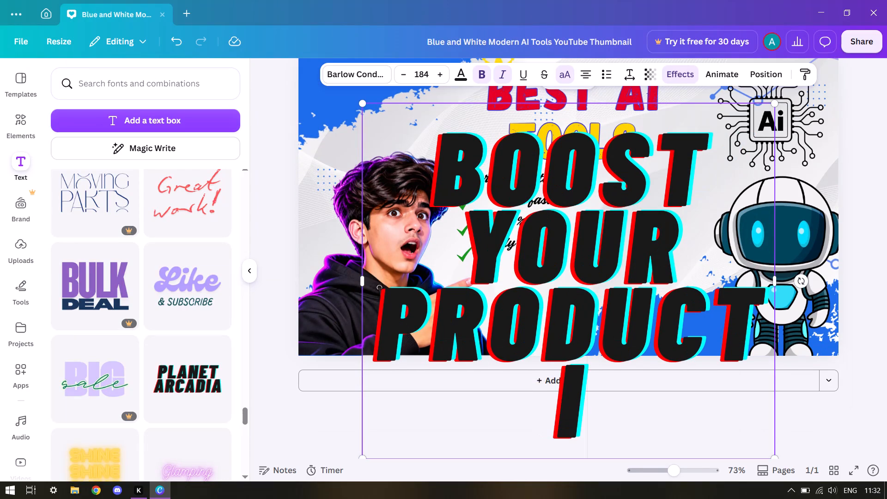
key("v")
type("ITY")
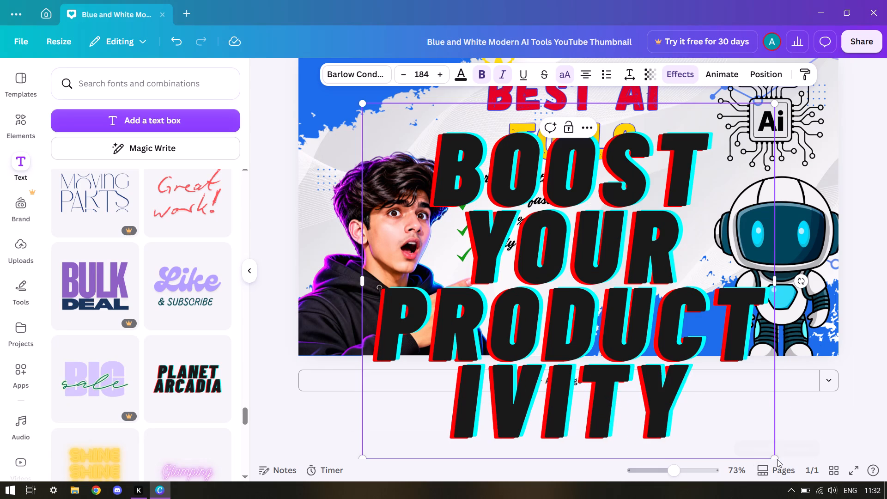
Shrink the "BOOST YOUR PRODUCTIVITY" tagline to font size 75.6 and widen its box so it wraps onto two lines.
left_click_drag(772, 455, 575, 262)
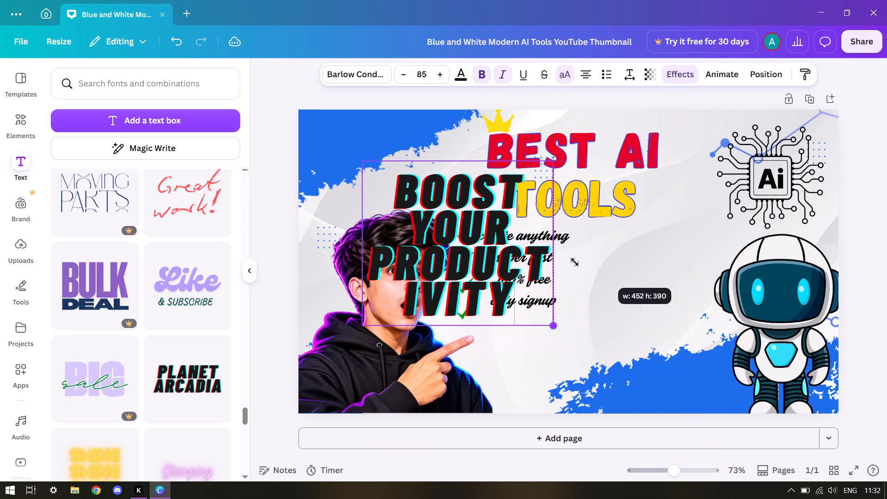
left_click_drag(575, 262, 568, 259)
left_click_drag(474, 235, 458, 246)
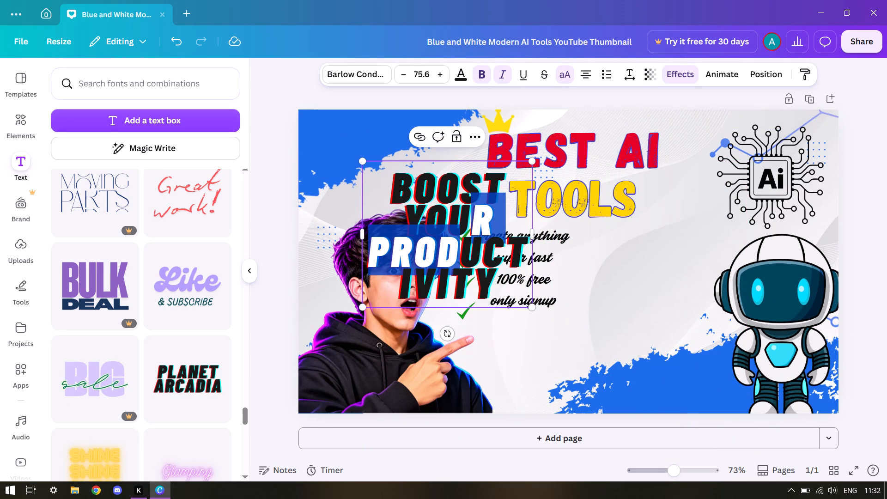
left_click_drag(533, 243, 661, 237)
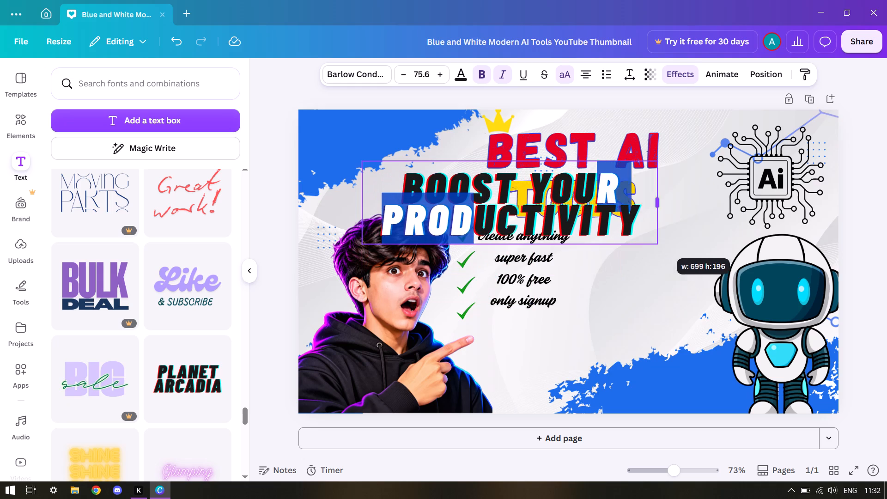
left_click_drag(661, 237, 687, 237)
left_click(569, 284)
left_click(657, 269)
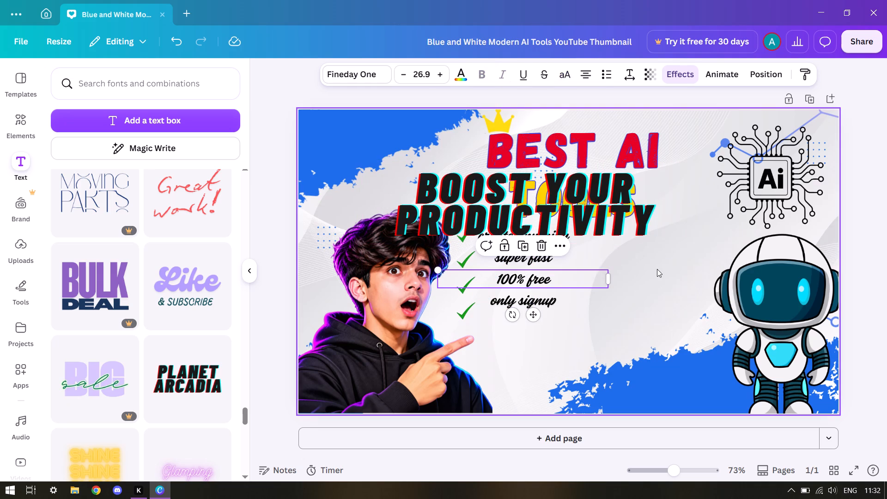
Try the tagline along the thumbnail's bottom edge, and place it back over the "TOOLS" line and upper feature list.
left_click(621, 222)
left_click_drag(612, 215, 665, 364)
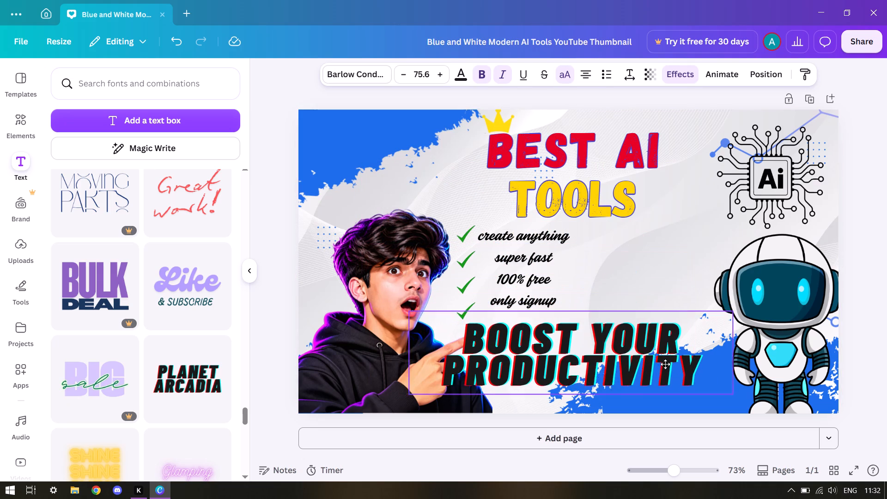
left_click_drag(665, 364, 690, 378)
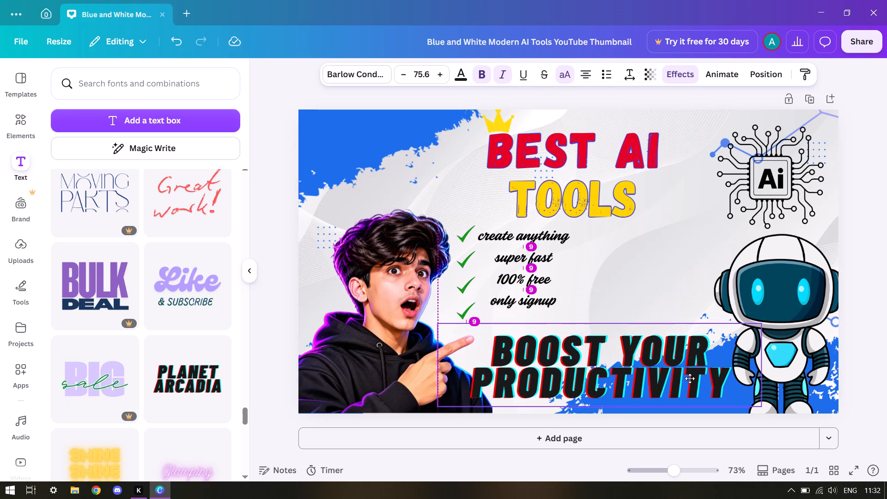
left_click_drag(690, 378, 684, 381)
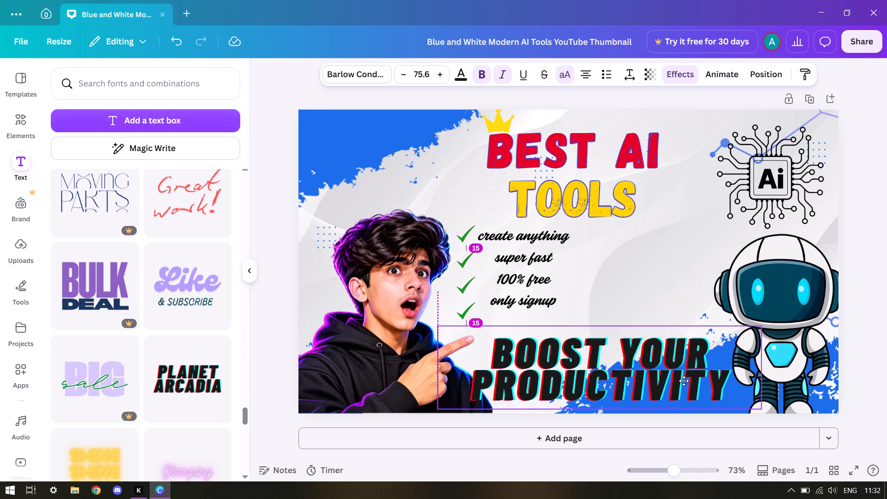
left_click_drag(684, 381, 621, 243)
Search the fonts and font combinations for "UP PARTH" and look through the results.
left_click(215, 94)
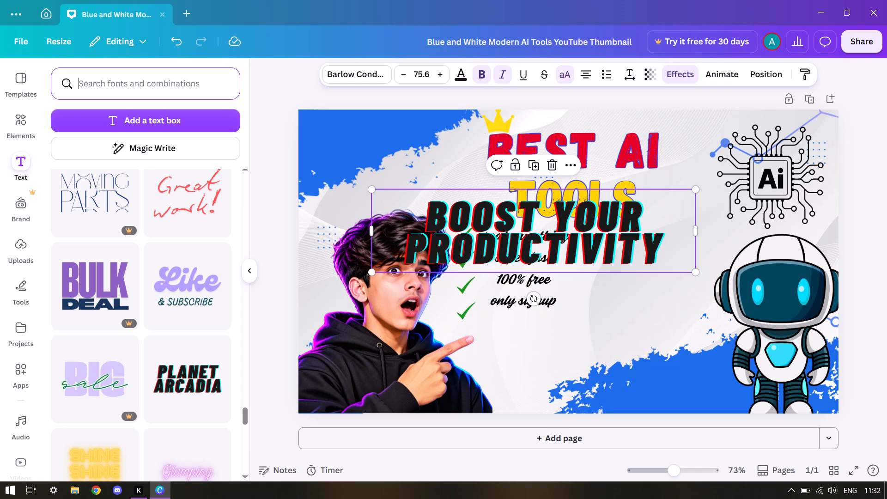
type("UPN")
key("BackSpace")
key("space")
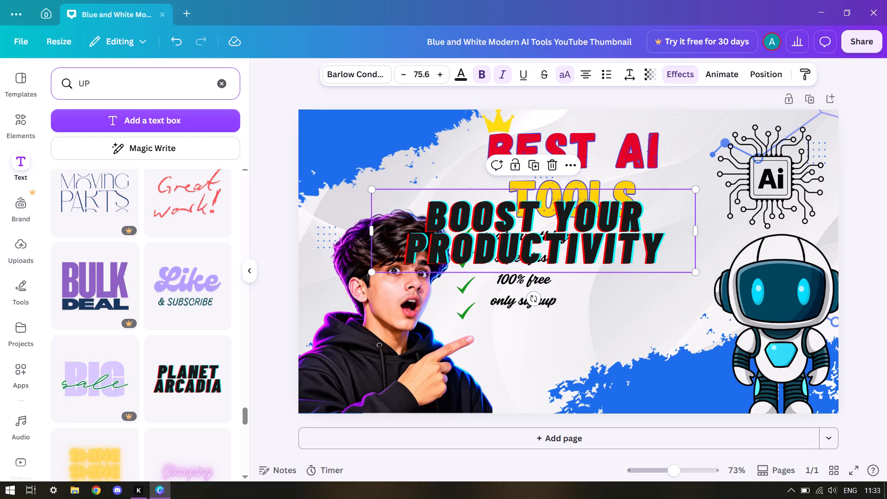
type("PR")
key("BackSpace")
type("ARTH")
key("Return")
scroll(107, 258, "down", 2)
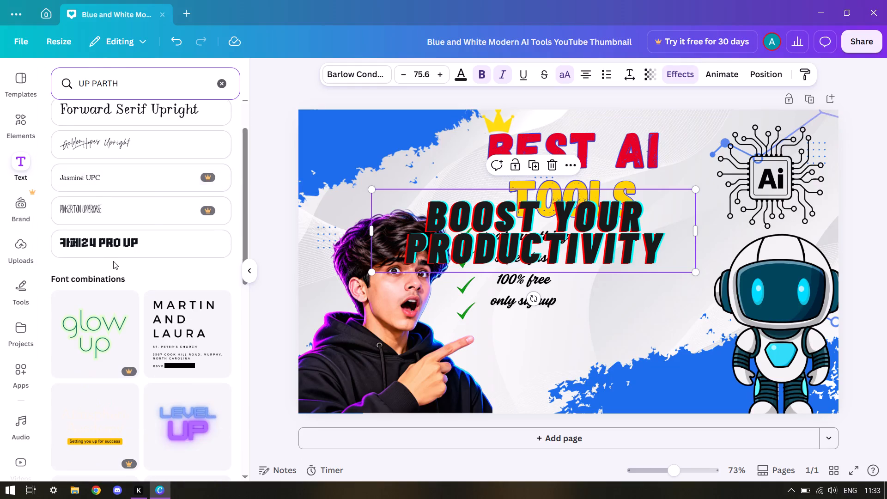
scroll(113, 261, "down", 5)
scroll(113, 261, "up", 5)
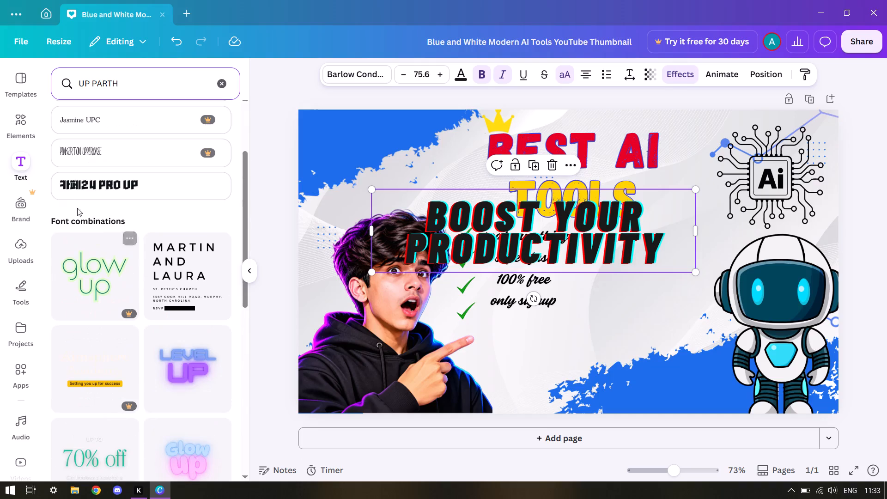
Replace the "green tick" elements query with "UP PARTH" and search the graphics for it.
left_click(26, 128)
left_click(128, 99)
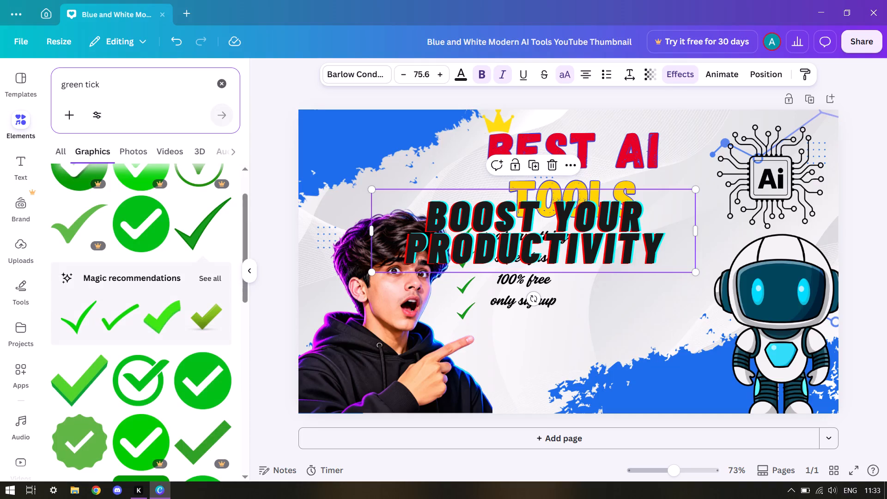
key("BackSpace")
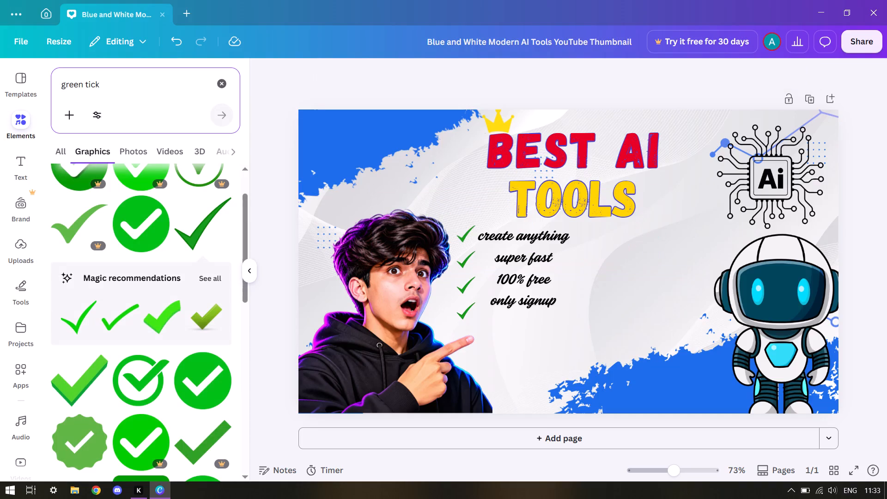
left_click(178, 32)
left_click(150, 94)
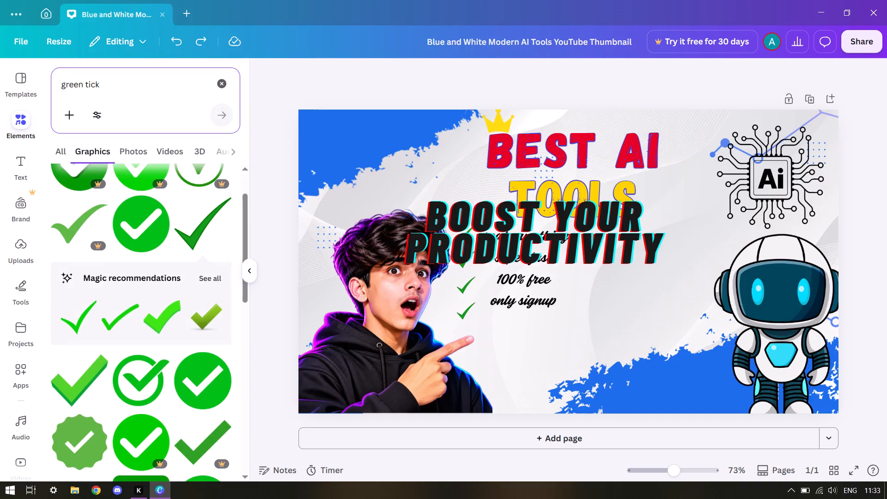
key("BackSpace")
key("BackSpace")
key("BackSpace")
key("BackSpace")
key("BackSpace")
key("BackSpace")
key("BackSpace")
key("BackSpace")
key("BackSpace")
key("BackSpace")
key("BackSpace")
key("BackSpace")
key("BackSpace")
key("BackSpace")
key("BackSpace")
key("BackSpace")
key("BackSpace")
key("BackSpace")
key("BackSpace")
key("BackSpace")
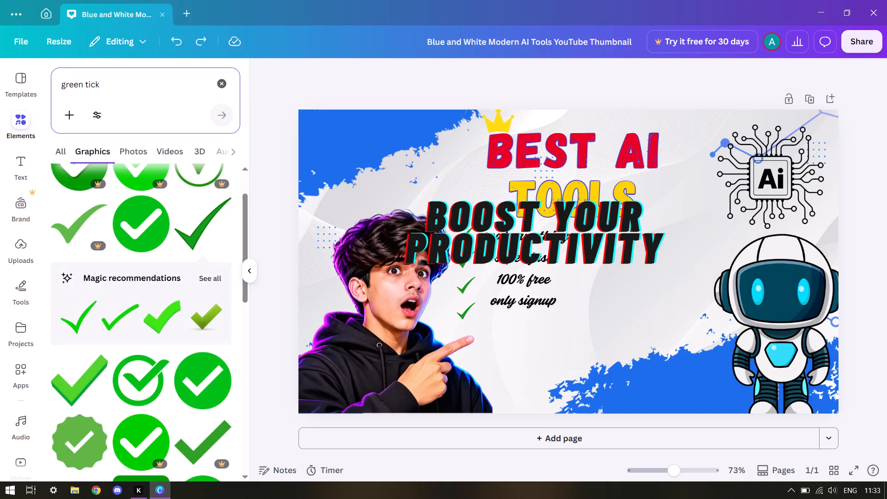
key("BackSpace")
left_click(152, 91)
key("BackSpace")
key("BackSpace")
key("BackSpace")
key("BackSpace")
key("BackSpace")
key("BackSpace")
key("BackSpace")
key("BackSpace")
key("BackSpace")
key("BackSpace")
key("BackSpace")
key("BackSpace")
key("BackSpace")
key("BackSpace")
key("BackSpace")
key("BackSpace")
key("BackSpace")
key("BackSpace")
key("BackSpace")
key("BackSpace")
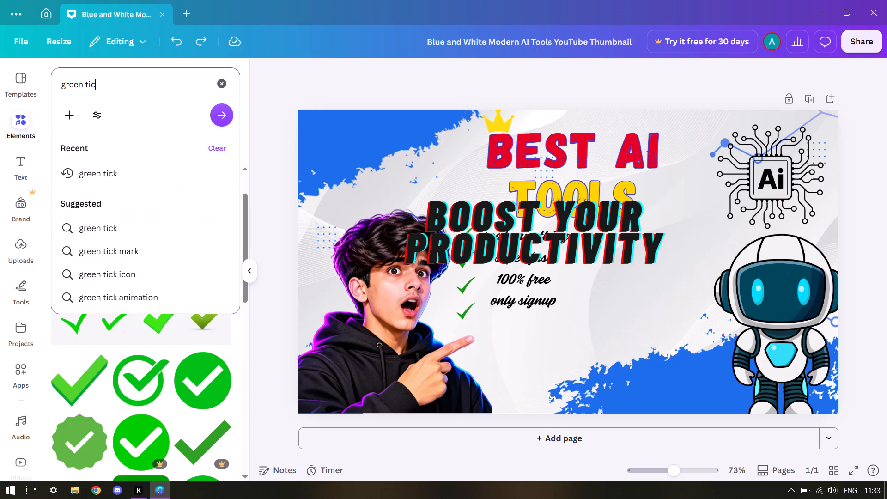
type("UP")
key("space")
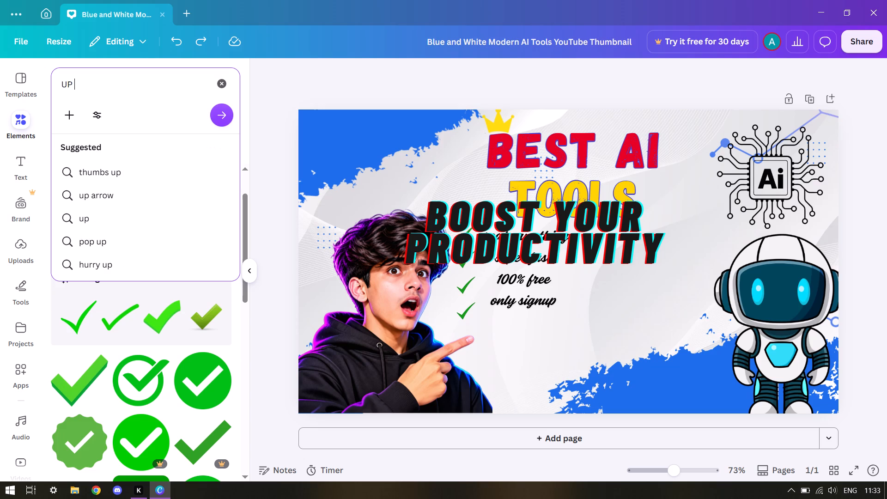
type("PARTH")
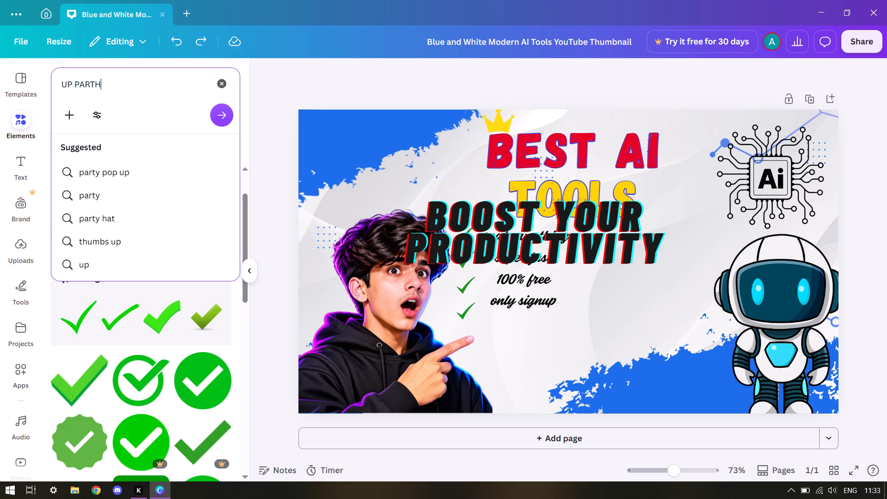
left_click(224, 115)
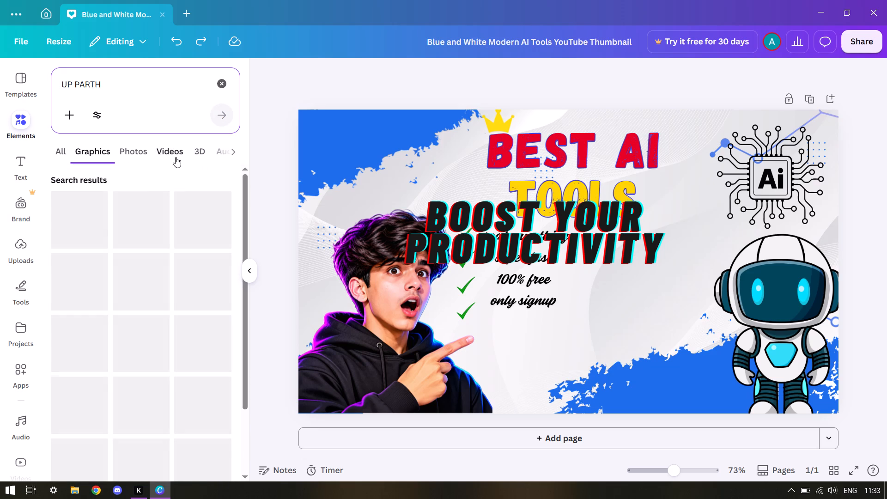
Browse the graphics results and place the free black zigzag rising arrow in the thumbnail's lower middle, beside the pointing hand.
scroll(122, 188, "down", 4)
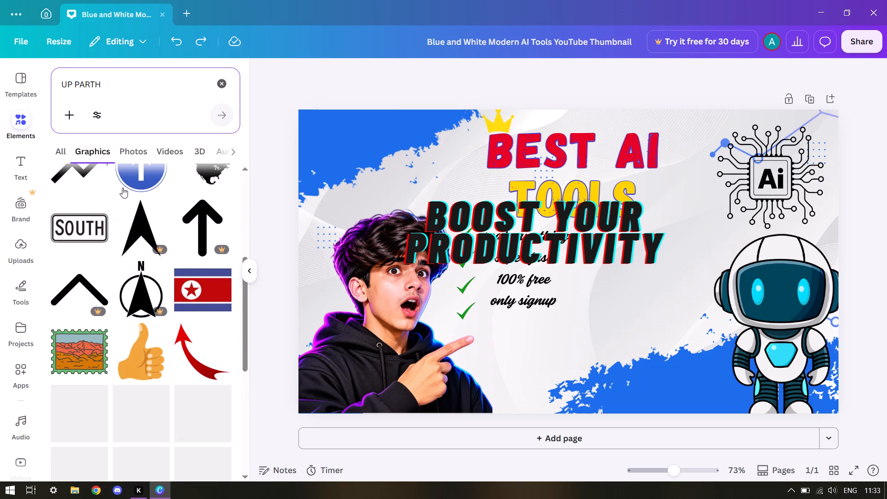
scroll(122, 189, "down", 1)
scroll(122, 189, "up", 2)
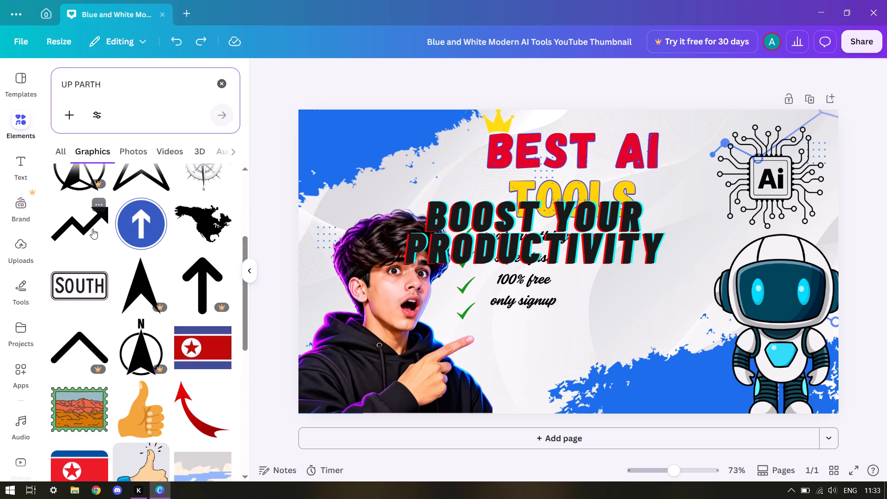
scroll(91, 229, "down", 4)
scroll(91, 229, "up", 4)
scroll(91, 229, "down", 7)
scroll(91, 228, "up", 2)
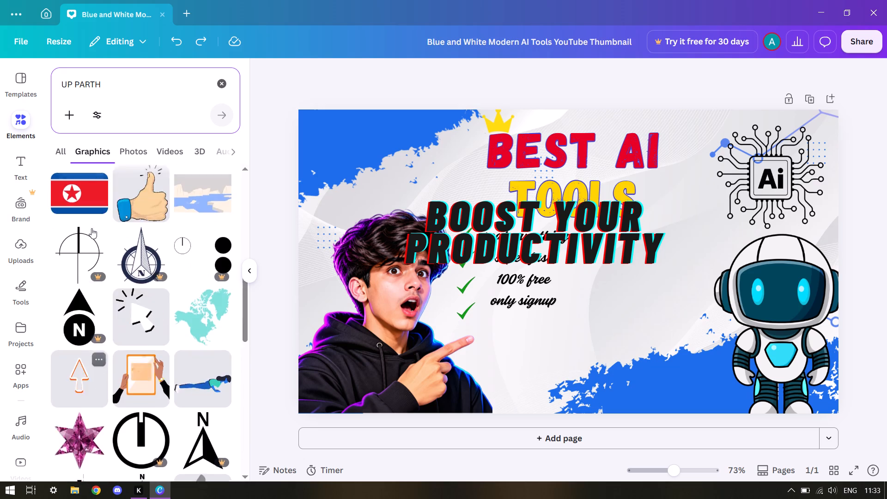
scroll(91, 228, "up", 4)
scroll(83, 186, "up", 1)
left_click_drag(84, 226, 488, 310)
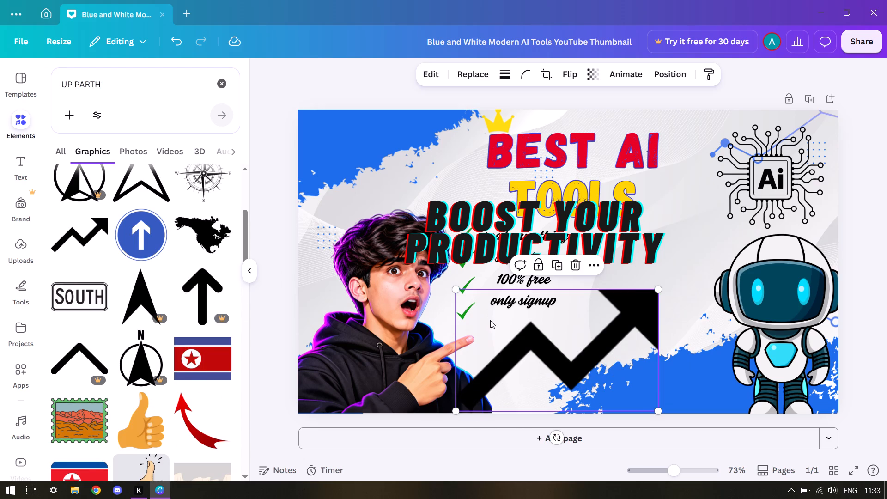
Move the "BOOST YOUR PRODUCTIVITY" tagline down to the thumbnail's bottom edge, between the pointing hand and the robot.
left_click_drag(529, 342, 529, 335)
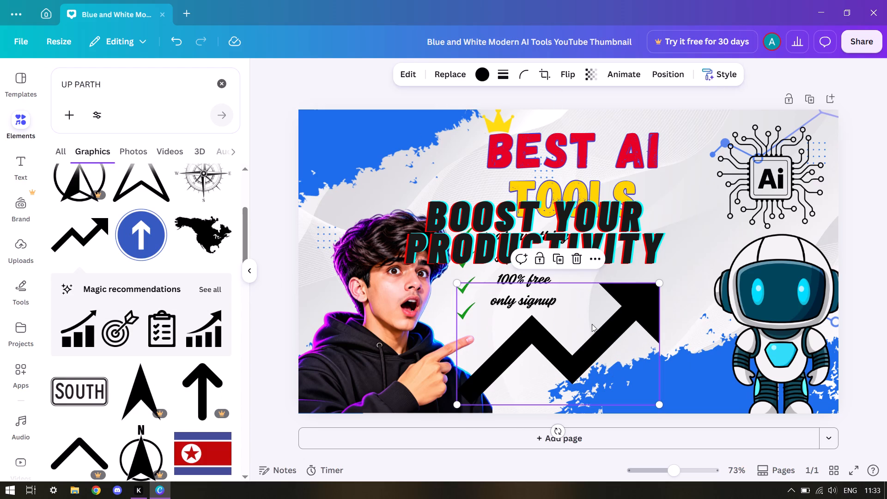
left_click_drag(600, 234, 622, 353)
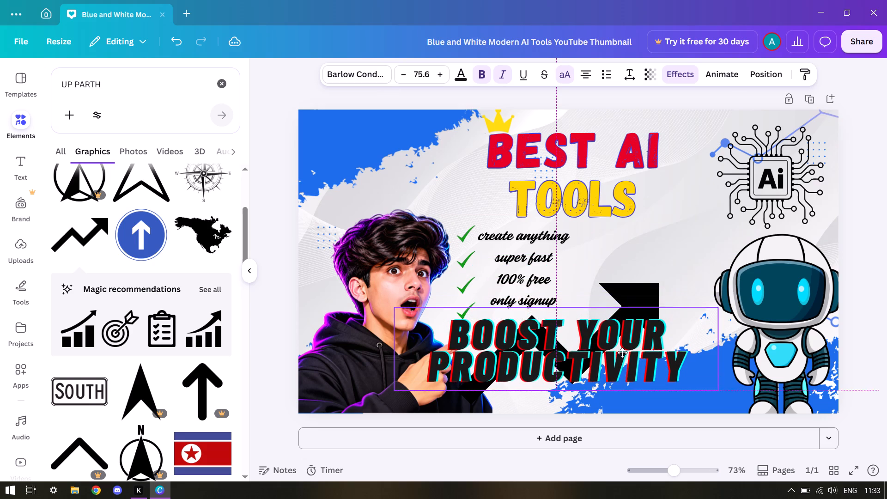
left_click_drag(622, 353, 631, 377)
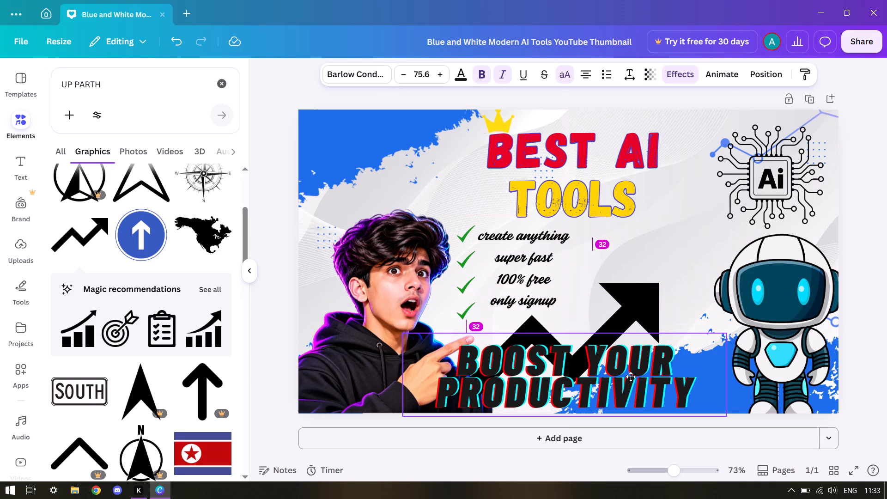
left_click_drag(631, 377, 629, 377)
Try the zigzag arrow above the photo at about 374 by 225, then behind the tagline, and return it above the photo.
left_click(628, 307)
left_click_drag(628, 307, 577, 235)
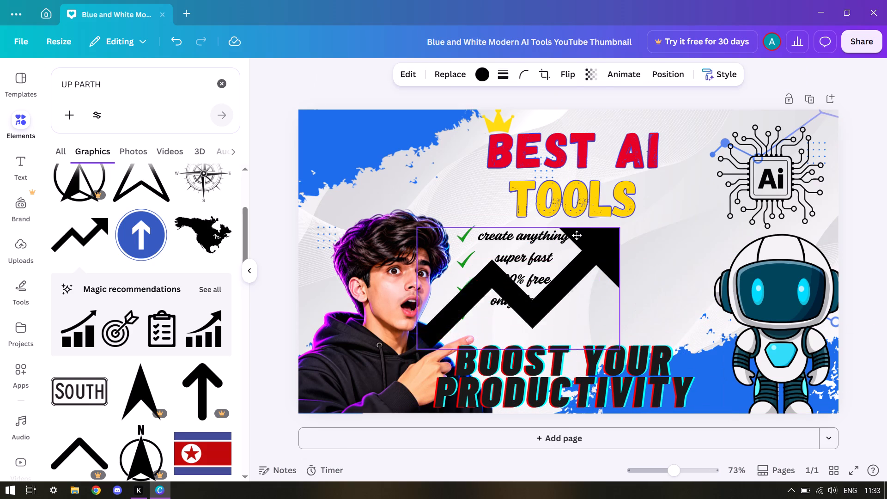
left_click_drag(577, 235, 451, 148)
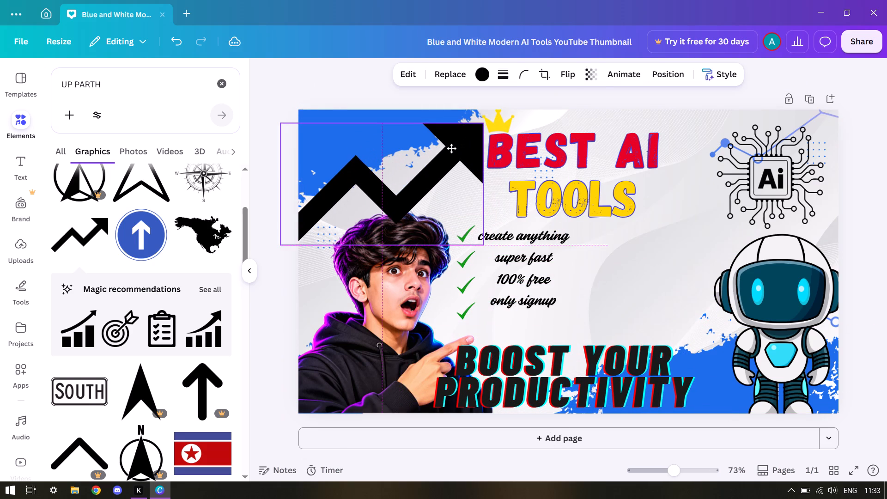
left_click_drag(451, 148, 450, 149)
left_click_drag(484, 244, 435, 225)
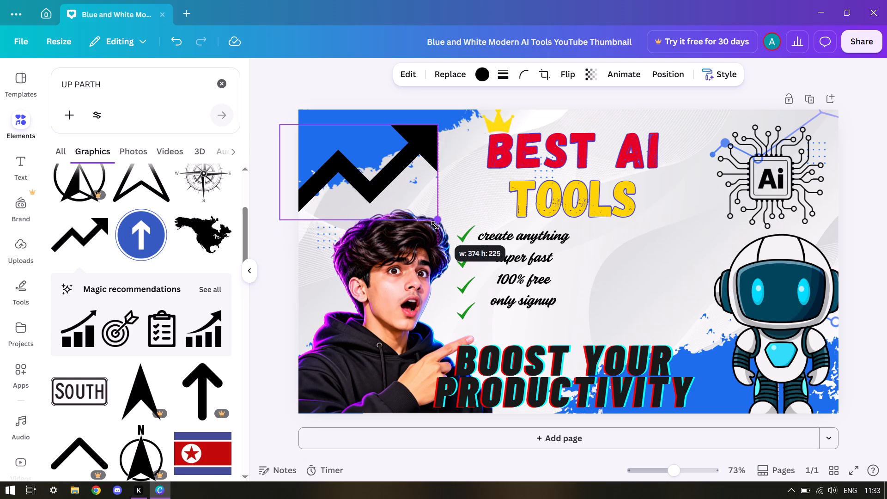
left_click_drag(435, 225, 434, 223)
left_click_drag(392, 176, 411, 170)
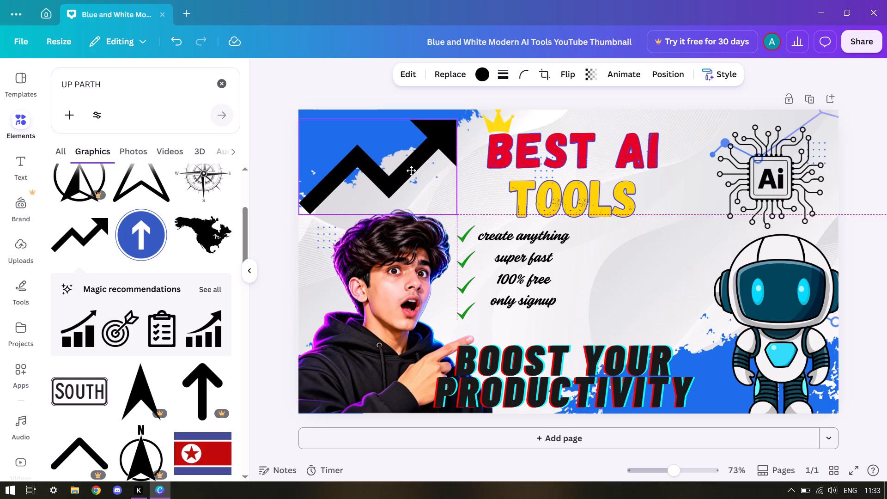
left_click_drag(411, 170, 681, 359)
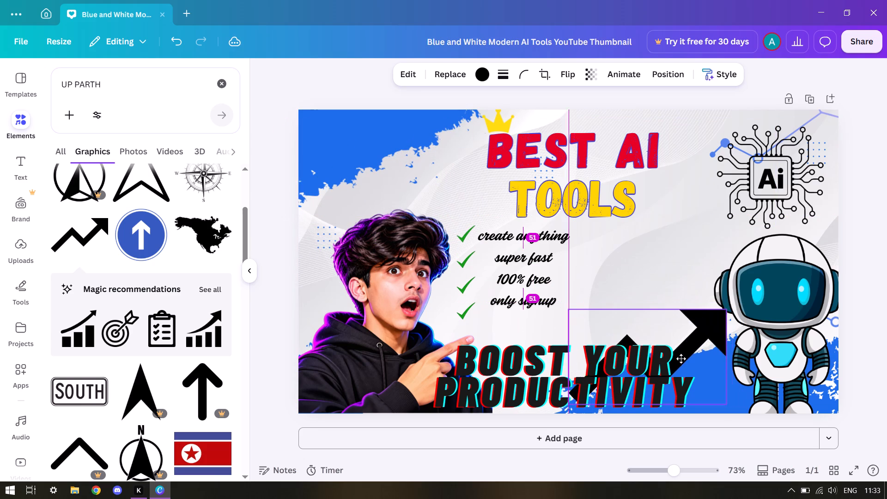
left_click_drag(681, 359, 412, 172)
Delete the black zigzag arrow above the photo.
left_click(396, 236)
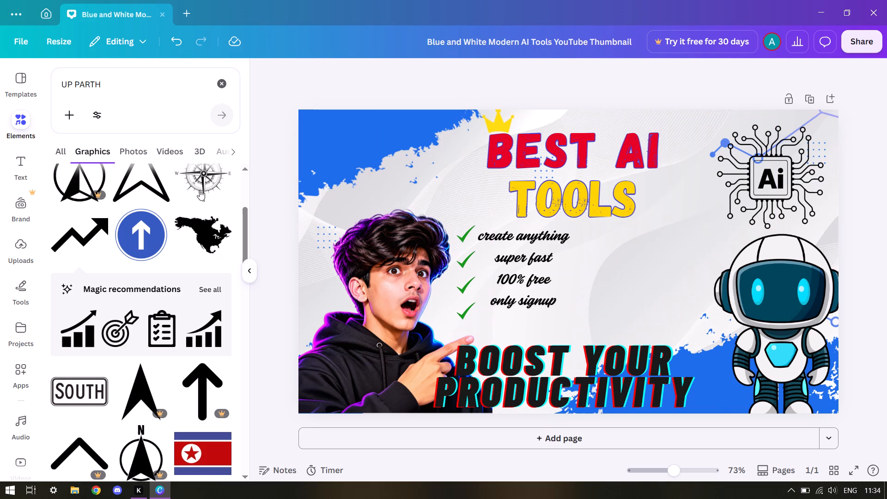
Align the "BOOST YOUR PRODUCTIVITY" tagline to the left edge of the page.
left_click(537, 371)
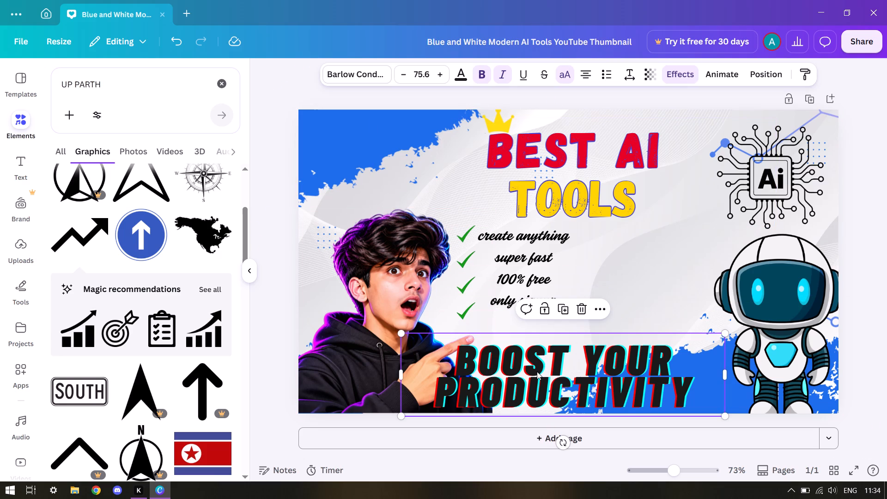
left_click(735, 73)
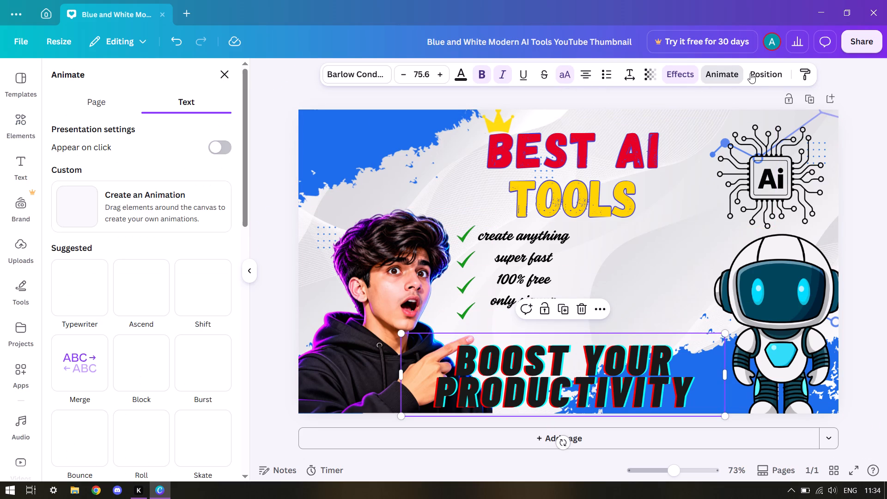
left_click(751, 73)
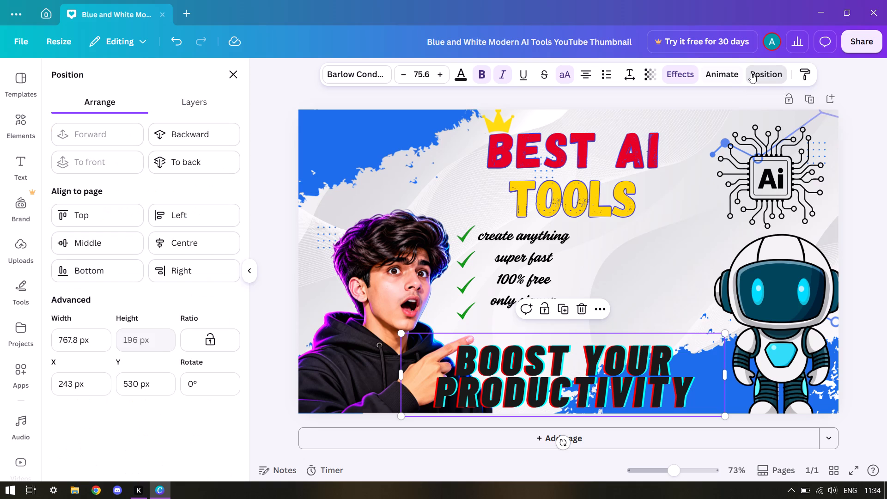
left_click(189, 208)
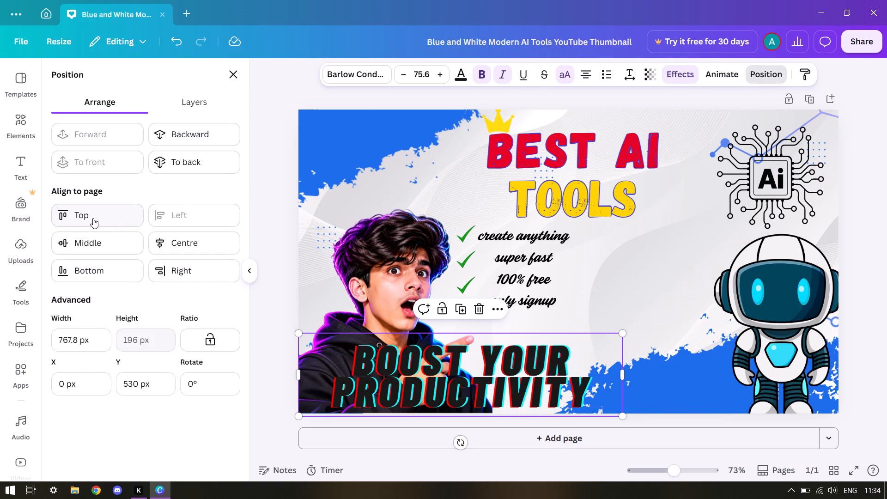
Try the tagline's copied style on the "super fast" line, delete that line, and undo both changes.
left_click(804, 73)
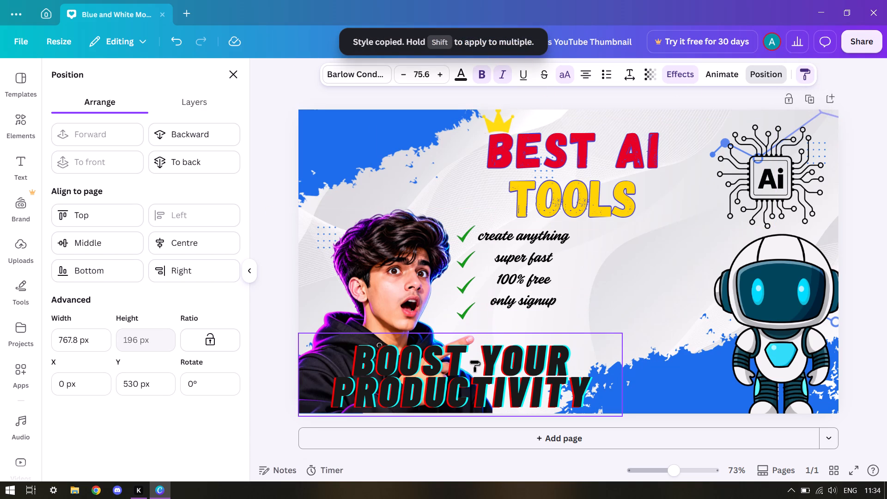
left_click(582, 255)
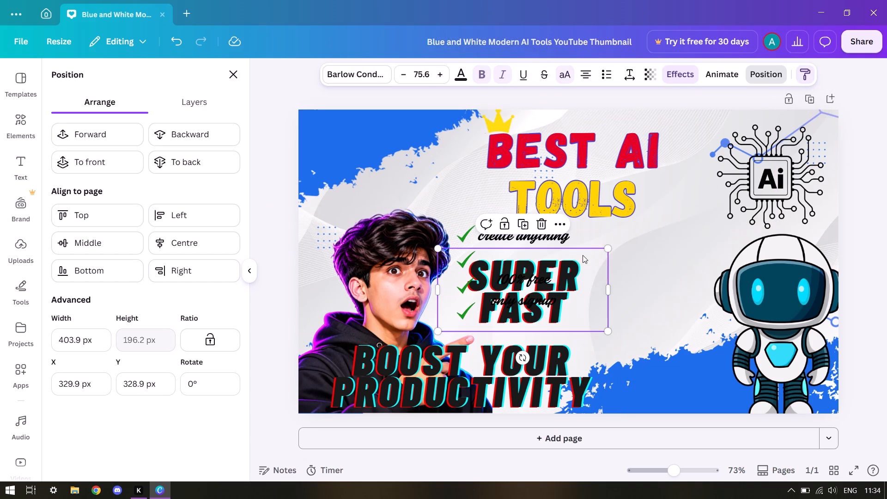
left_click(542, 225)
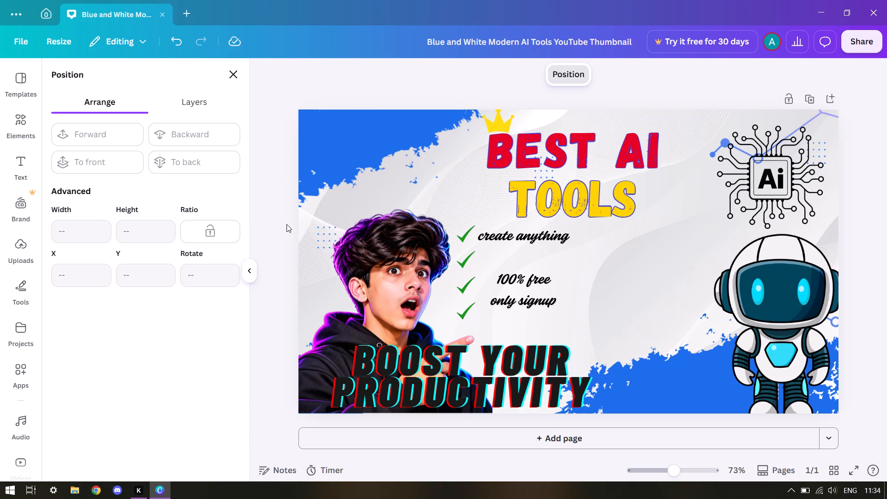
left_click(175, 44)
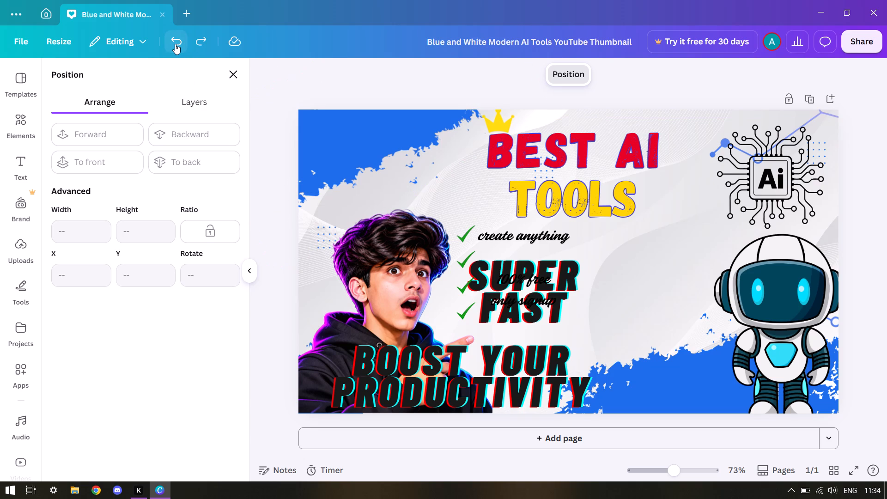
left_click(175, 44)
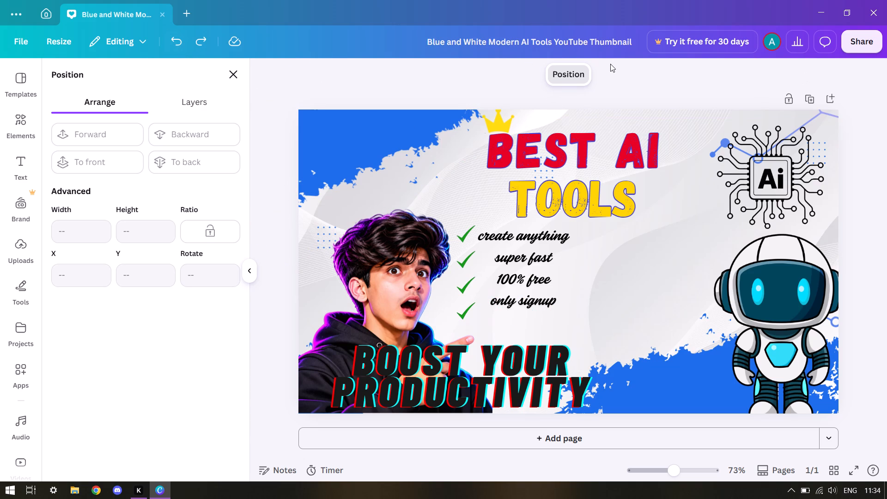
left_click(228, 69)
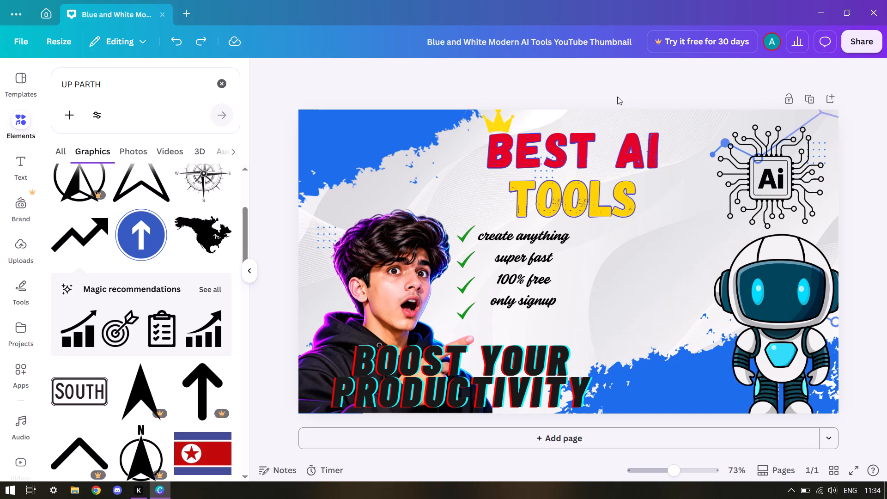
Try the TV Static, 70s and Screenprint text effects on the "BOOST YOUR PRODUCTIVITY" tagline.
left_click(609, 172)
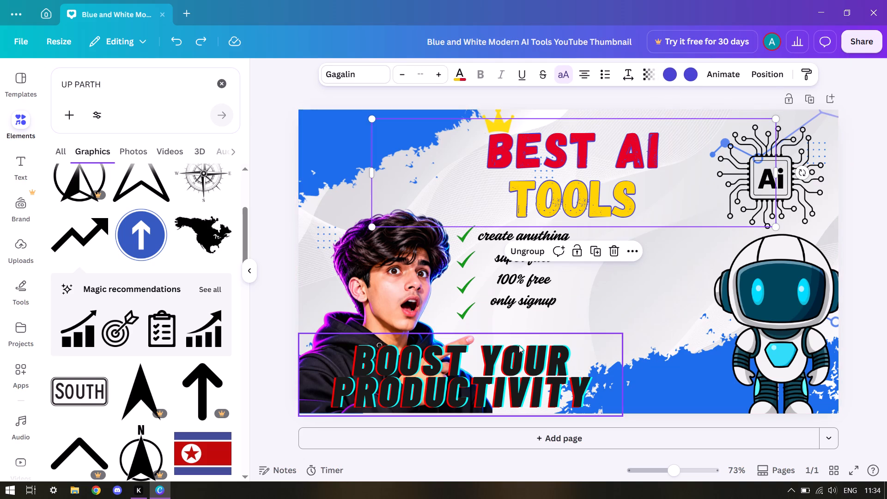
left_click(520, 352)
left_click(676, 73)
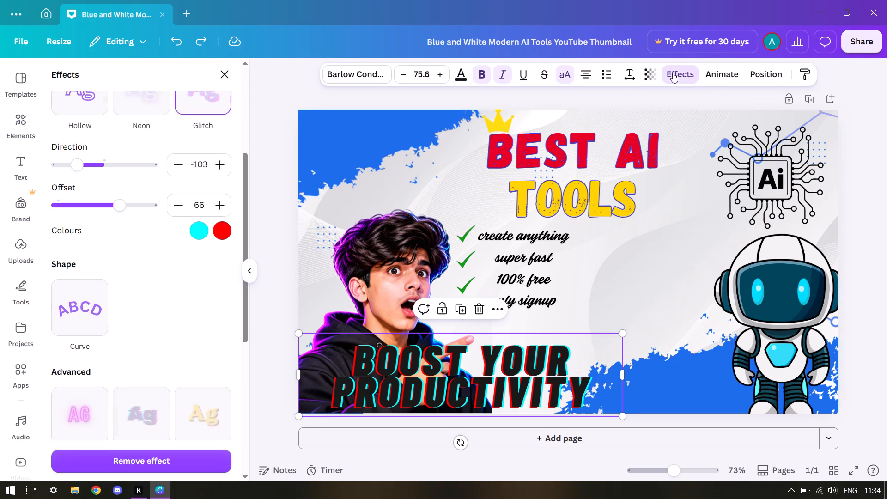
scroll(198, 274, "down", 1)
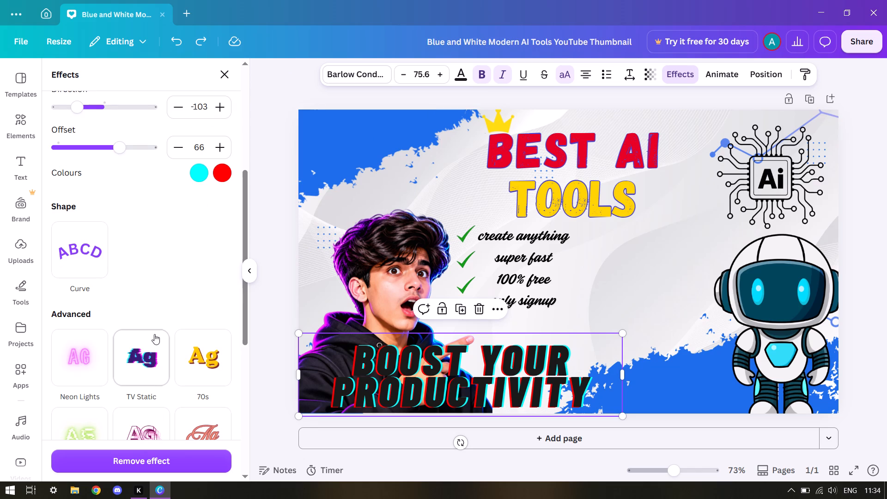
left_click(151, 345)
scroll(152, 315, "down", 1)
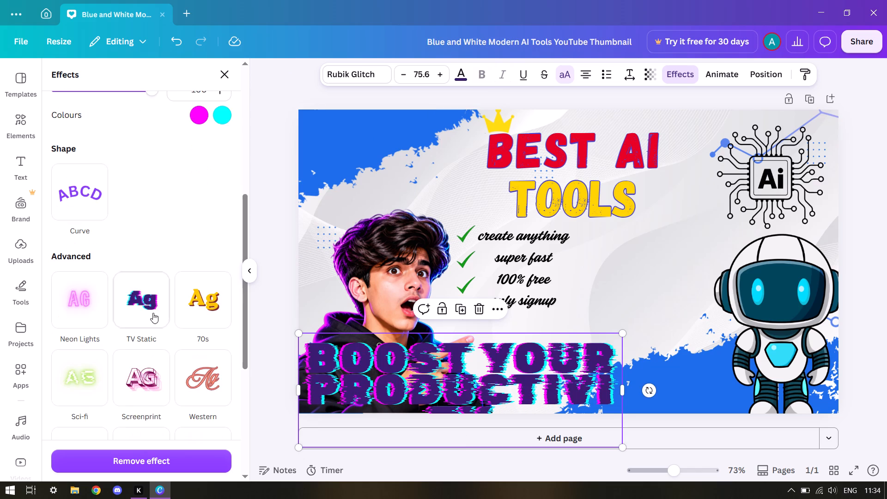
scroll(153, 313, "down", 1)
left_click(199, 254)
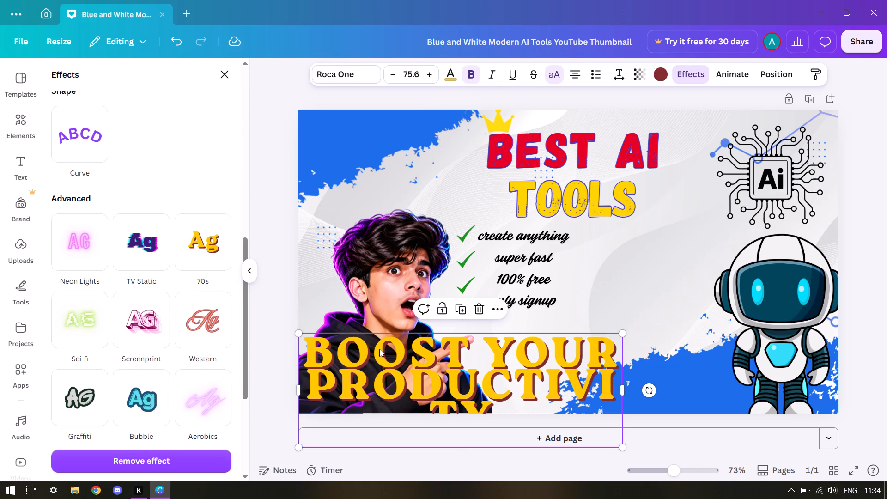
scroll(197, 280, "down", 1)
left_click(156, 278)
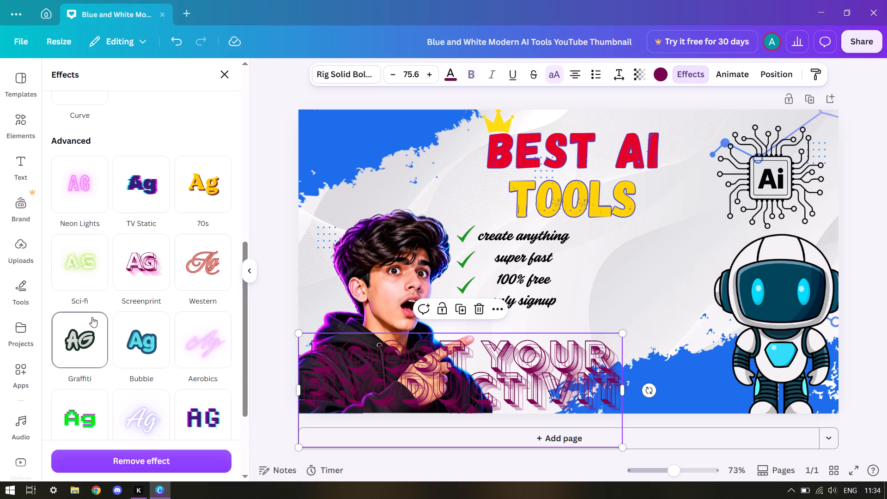
Apply the Graffiti text effect to the tagline and set its outline thickness to 80.
left_click(73, 333)
scroll(73, 332, "down", 3)
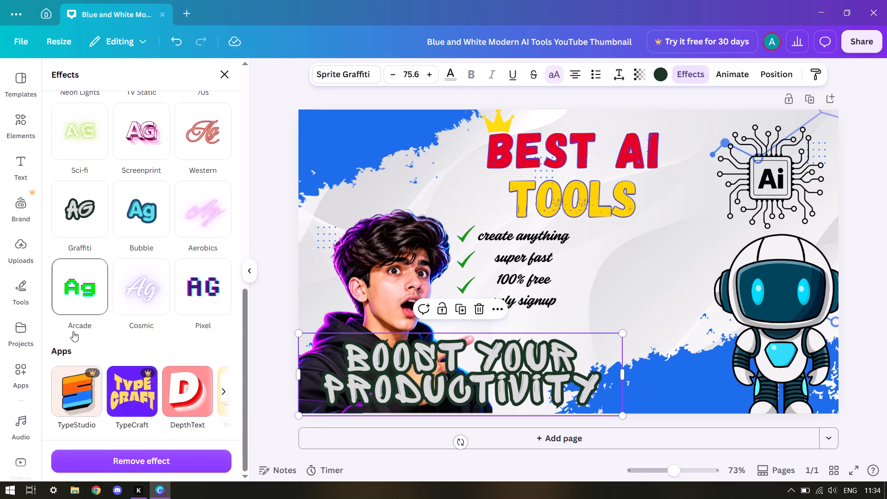
scroll(73, 331, "up", 10)
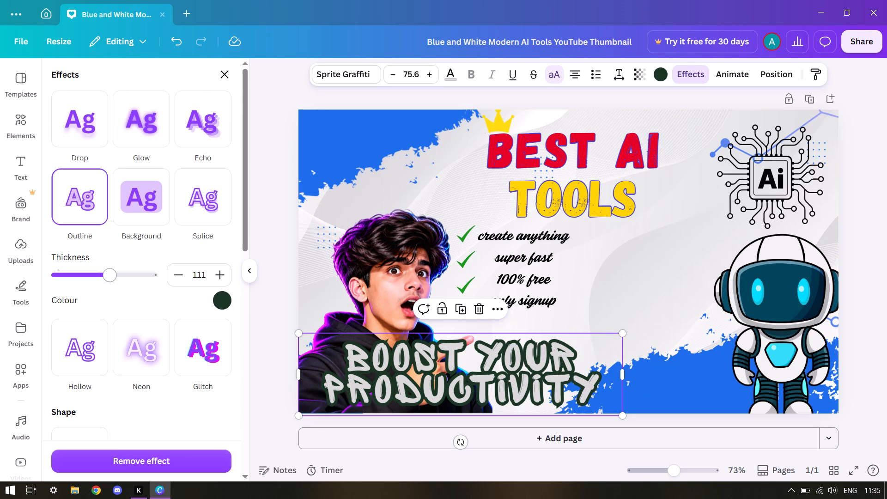
left_click_drag(109, 278, 96, 287)
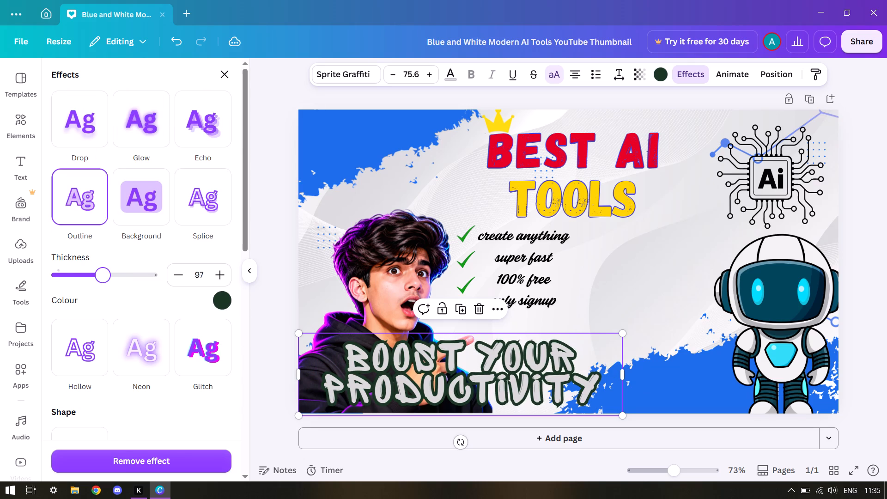
left_click_drag(96, 287, 95, 288)
scroll(101, 246, "up", 2)
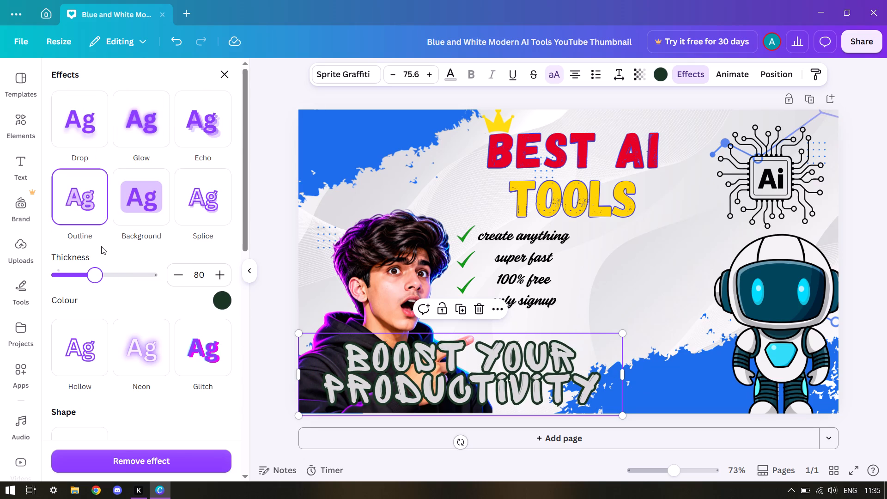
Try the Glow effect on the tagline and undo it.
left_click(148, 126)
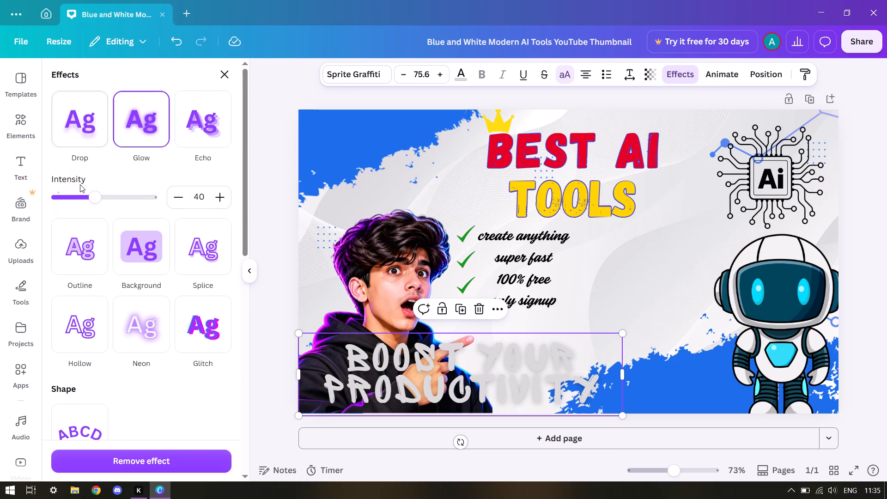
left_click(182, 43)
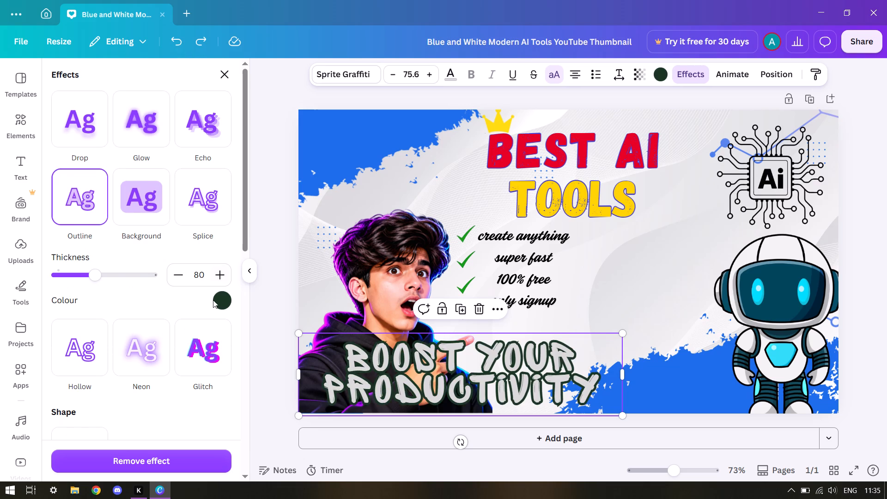
Try yellow shades for the tagline's outline and set the outline colour to dark blue.
left_click(219, 301)
left_click(67, 174)
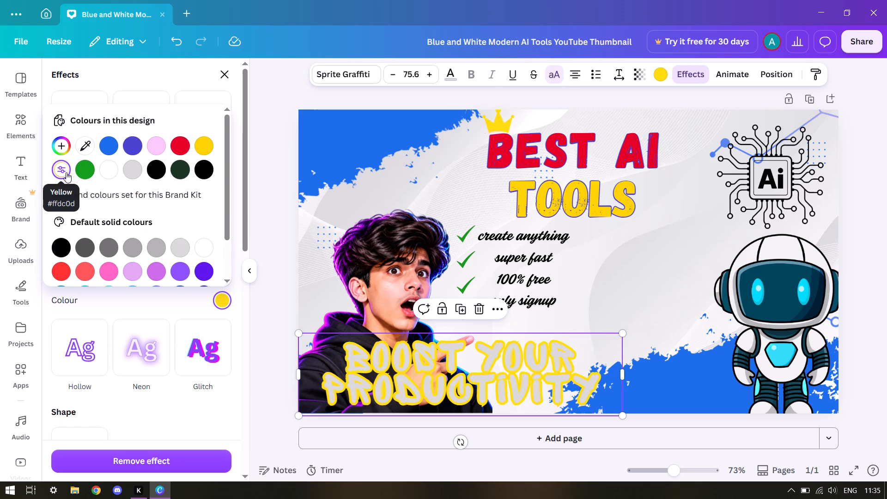
scroll(115, 261, "down", 2)
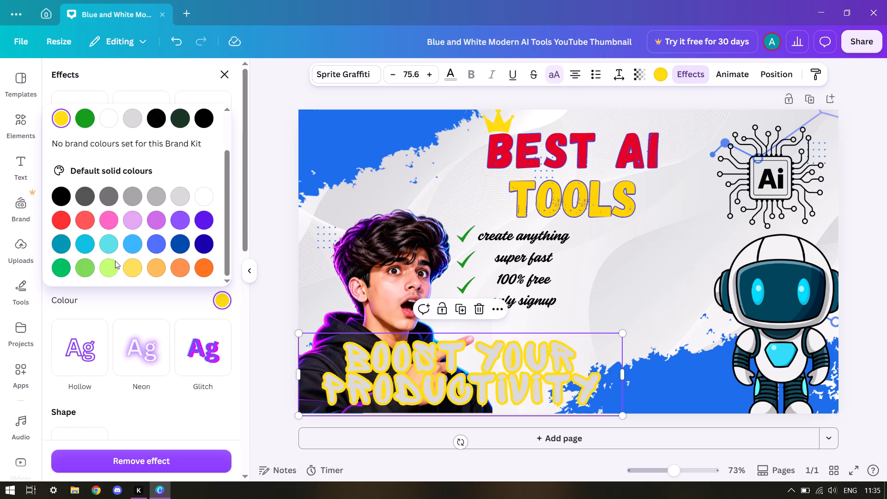
scroll(115, 250, "down", 2)
left_click(134, 263)
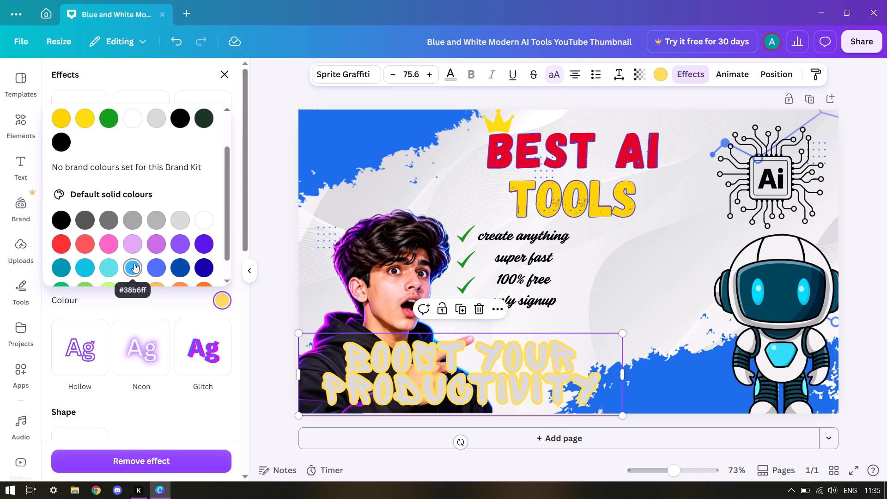
left_click(212, 264)
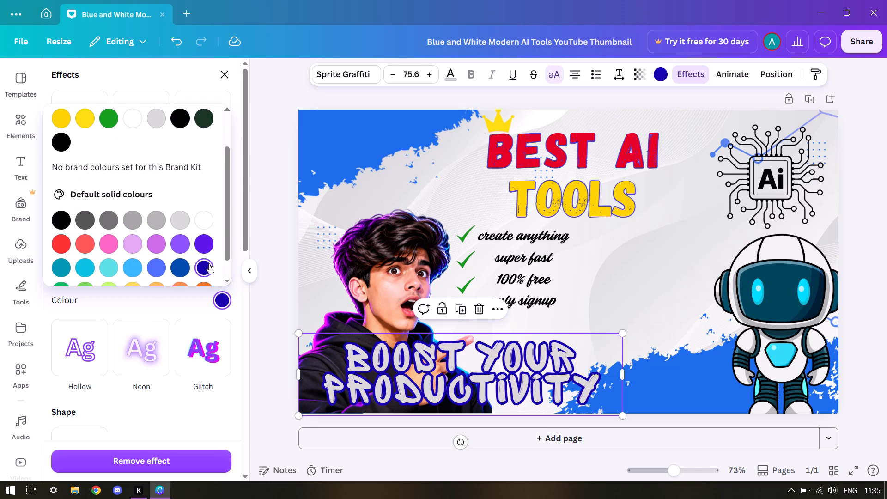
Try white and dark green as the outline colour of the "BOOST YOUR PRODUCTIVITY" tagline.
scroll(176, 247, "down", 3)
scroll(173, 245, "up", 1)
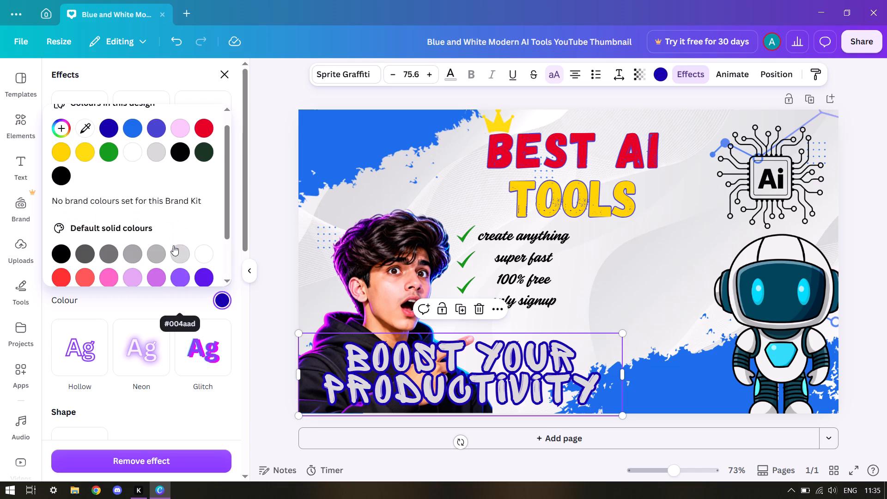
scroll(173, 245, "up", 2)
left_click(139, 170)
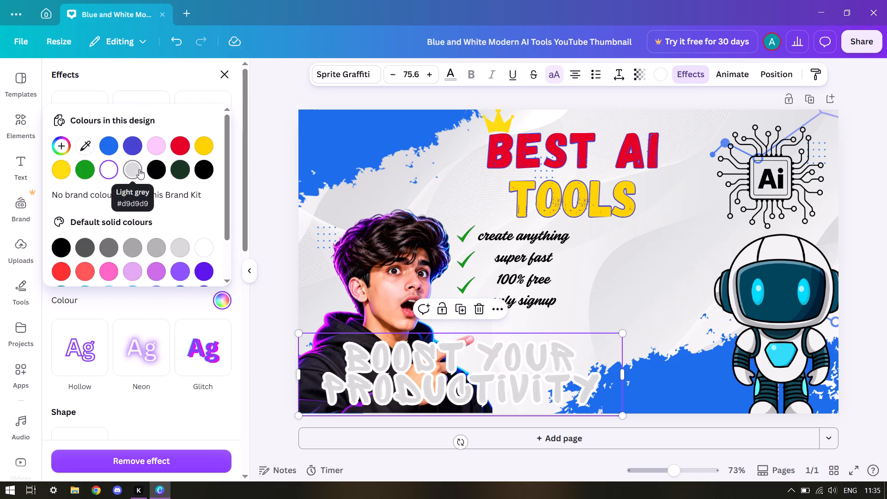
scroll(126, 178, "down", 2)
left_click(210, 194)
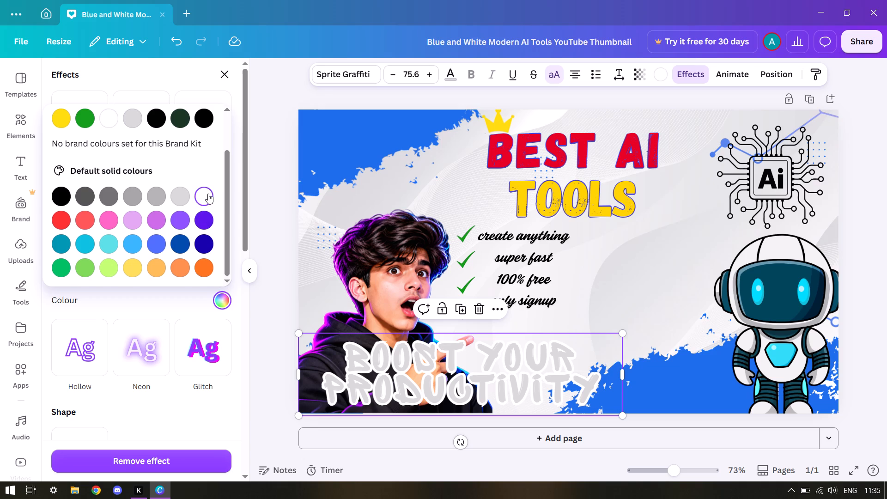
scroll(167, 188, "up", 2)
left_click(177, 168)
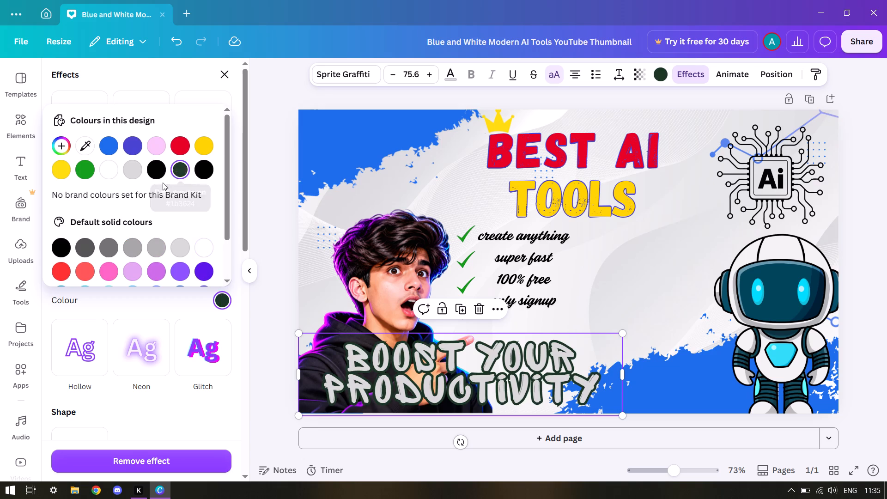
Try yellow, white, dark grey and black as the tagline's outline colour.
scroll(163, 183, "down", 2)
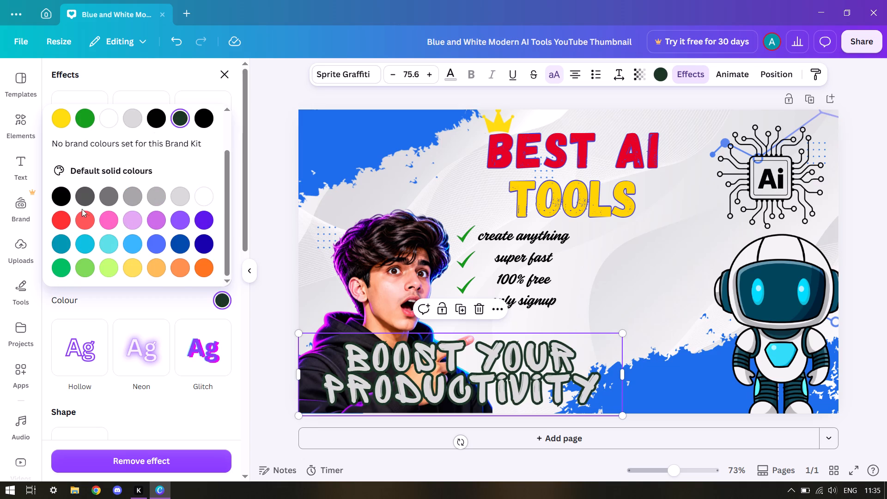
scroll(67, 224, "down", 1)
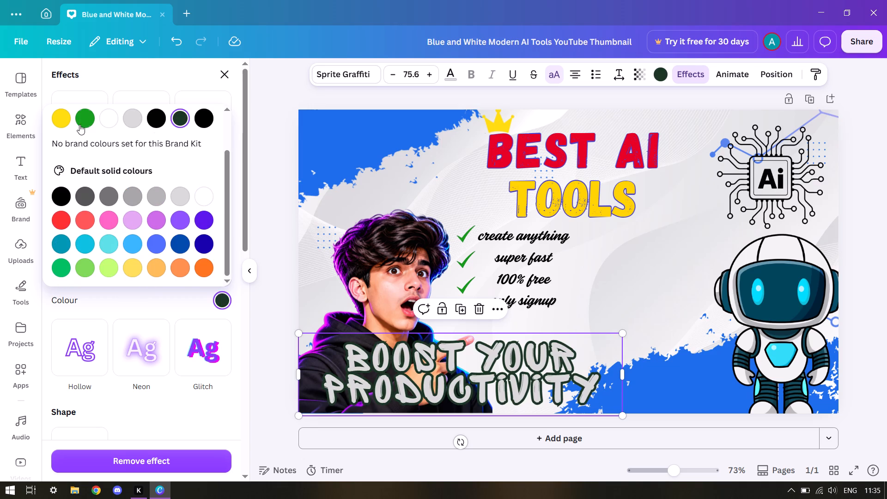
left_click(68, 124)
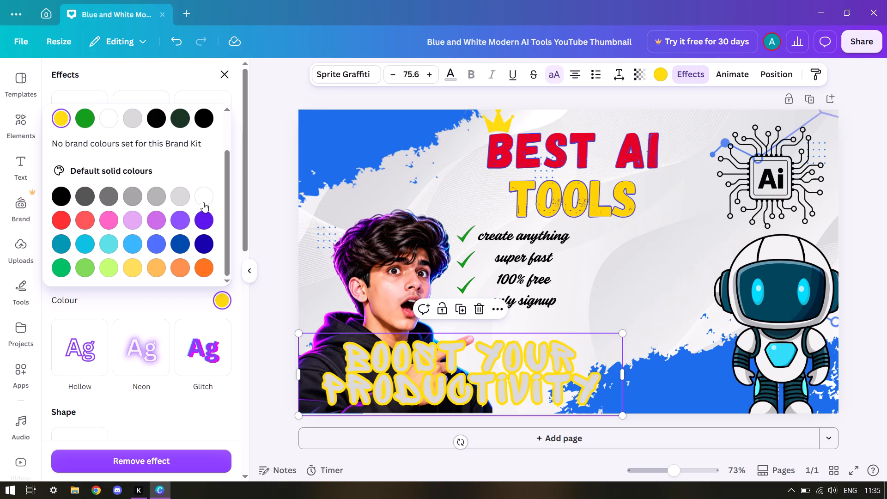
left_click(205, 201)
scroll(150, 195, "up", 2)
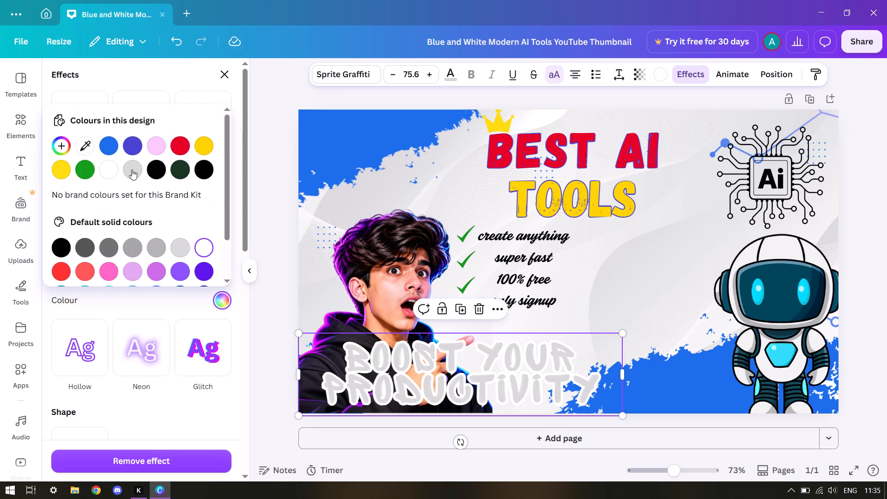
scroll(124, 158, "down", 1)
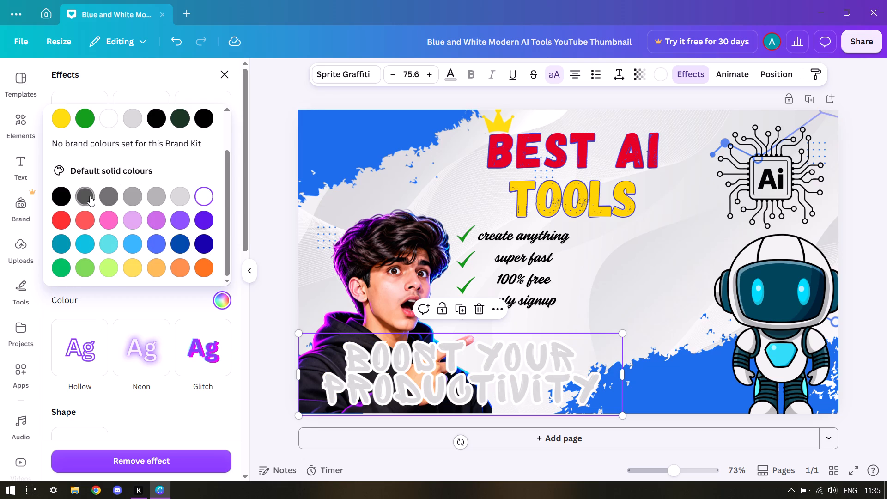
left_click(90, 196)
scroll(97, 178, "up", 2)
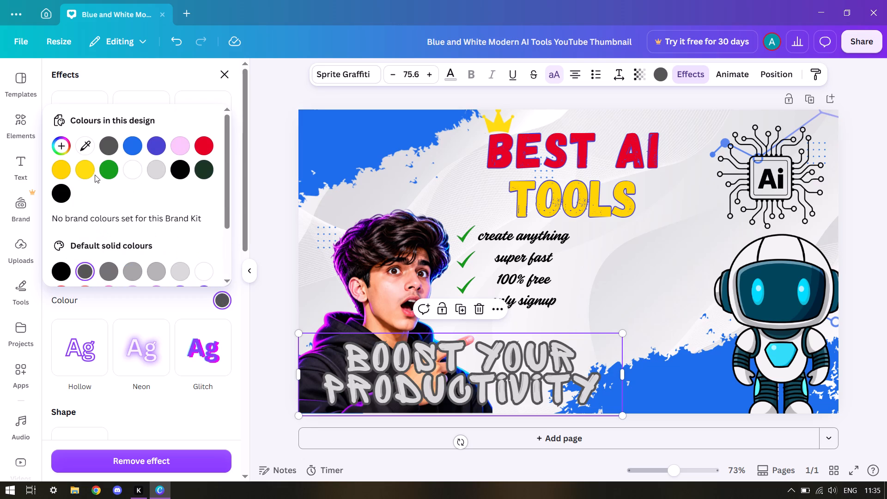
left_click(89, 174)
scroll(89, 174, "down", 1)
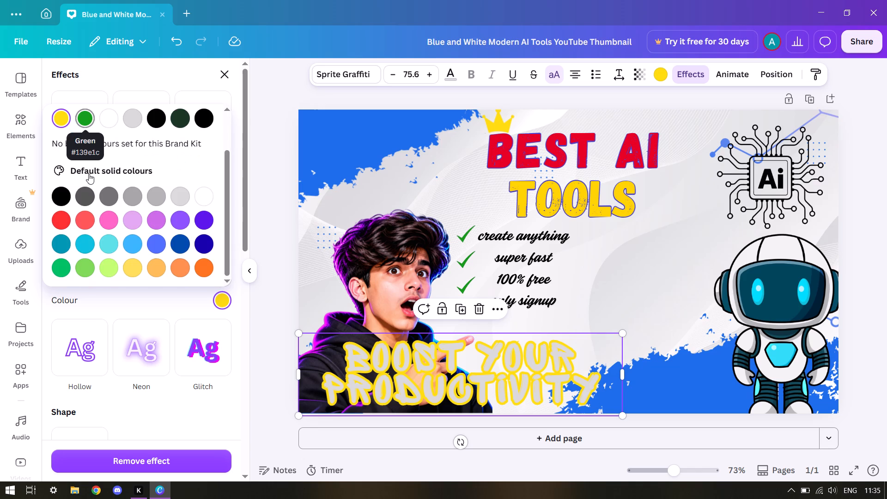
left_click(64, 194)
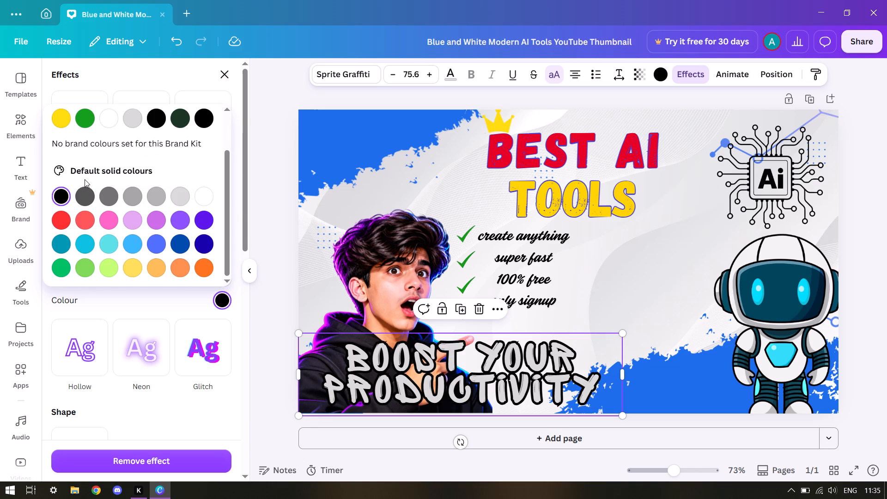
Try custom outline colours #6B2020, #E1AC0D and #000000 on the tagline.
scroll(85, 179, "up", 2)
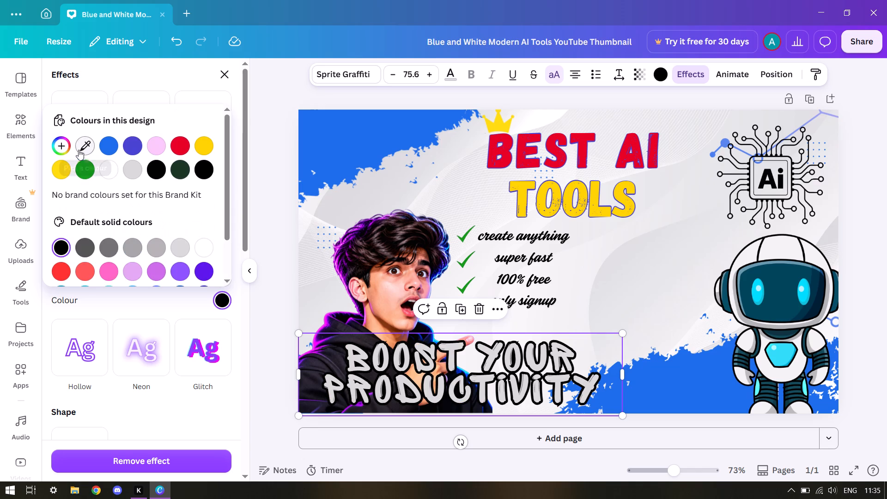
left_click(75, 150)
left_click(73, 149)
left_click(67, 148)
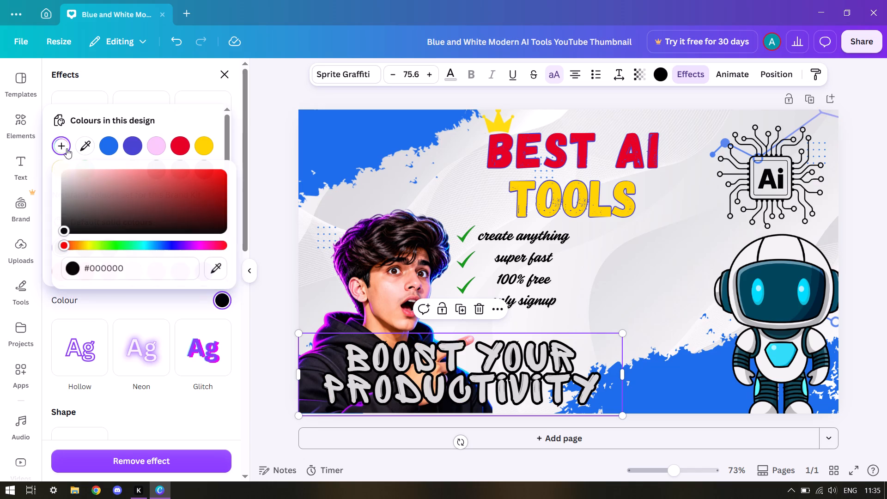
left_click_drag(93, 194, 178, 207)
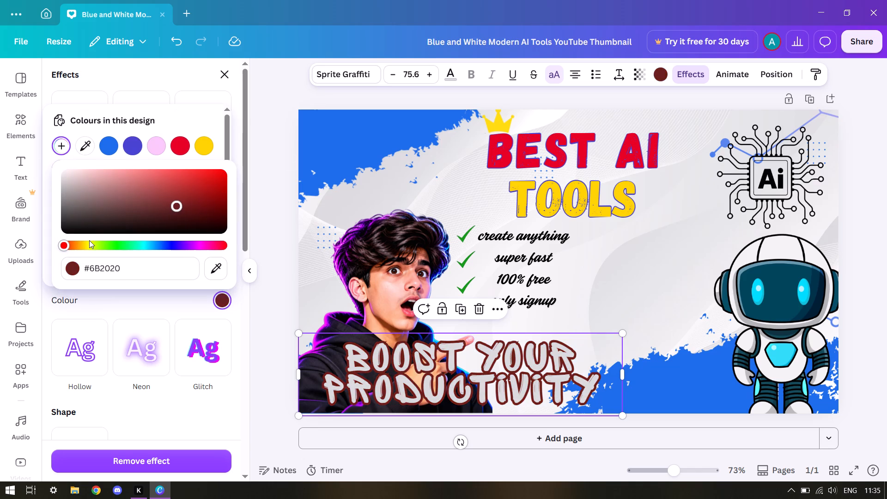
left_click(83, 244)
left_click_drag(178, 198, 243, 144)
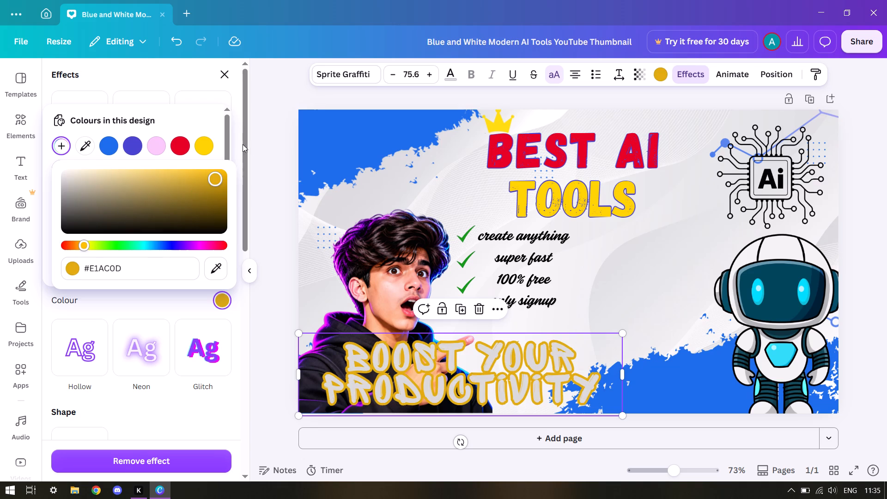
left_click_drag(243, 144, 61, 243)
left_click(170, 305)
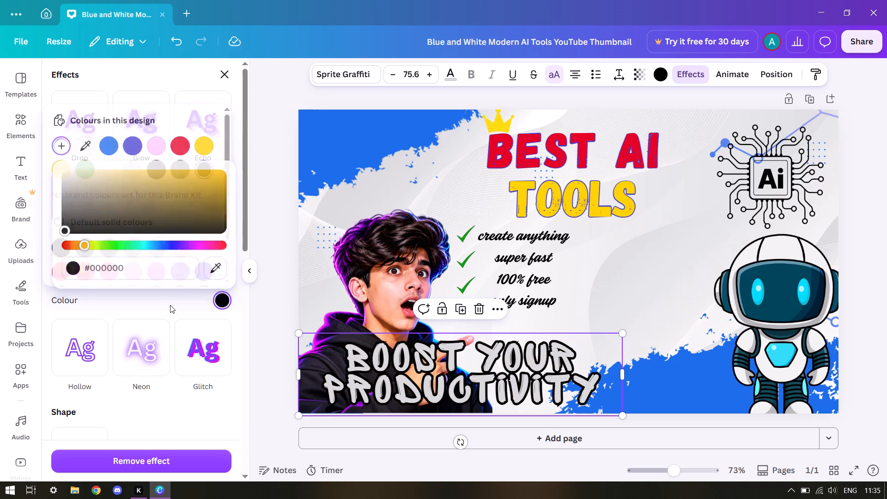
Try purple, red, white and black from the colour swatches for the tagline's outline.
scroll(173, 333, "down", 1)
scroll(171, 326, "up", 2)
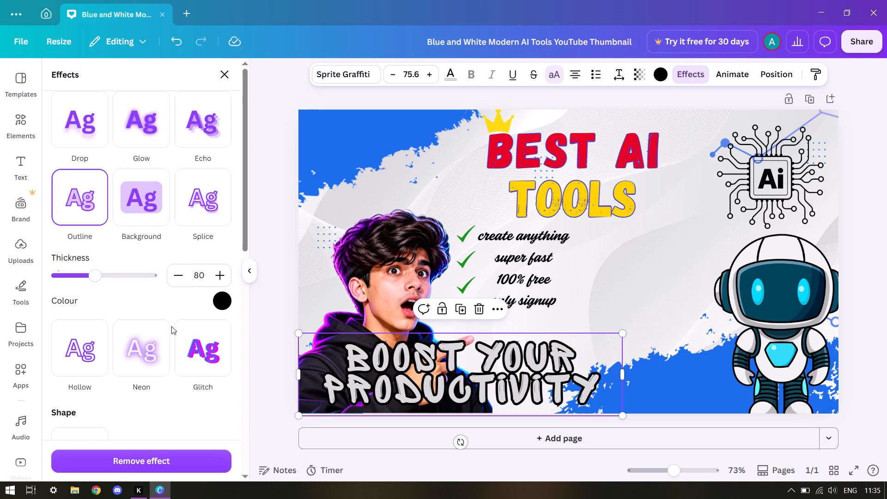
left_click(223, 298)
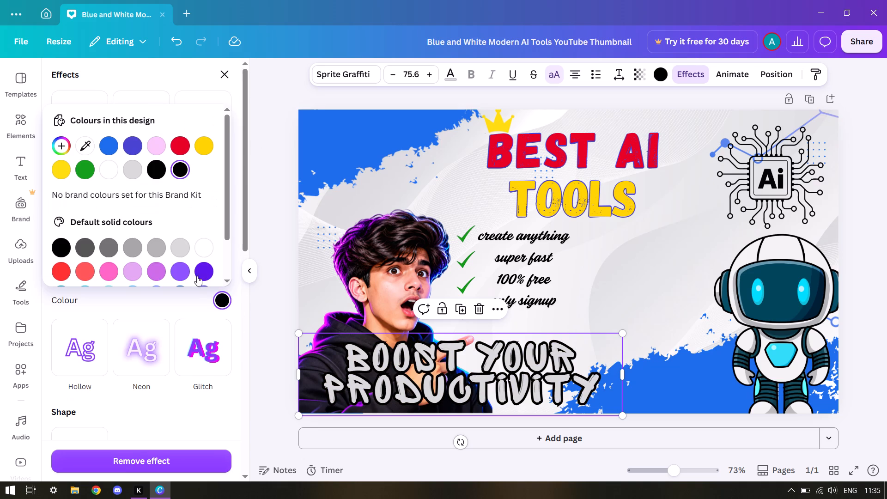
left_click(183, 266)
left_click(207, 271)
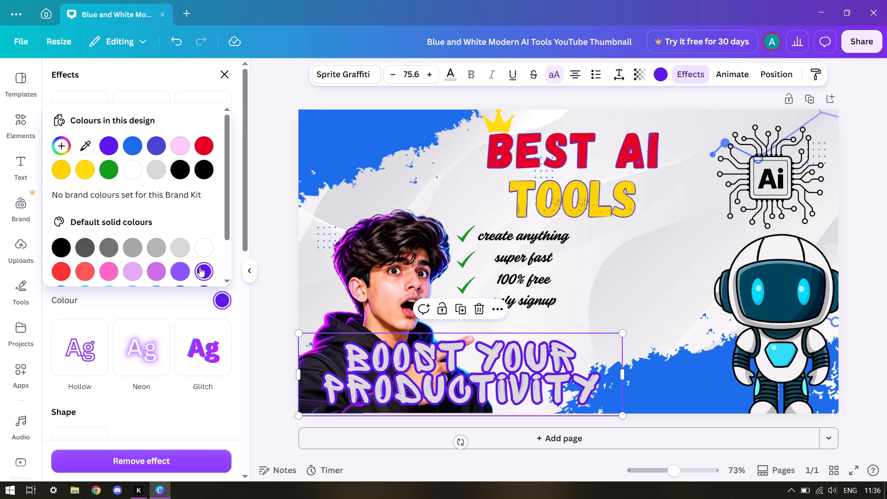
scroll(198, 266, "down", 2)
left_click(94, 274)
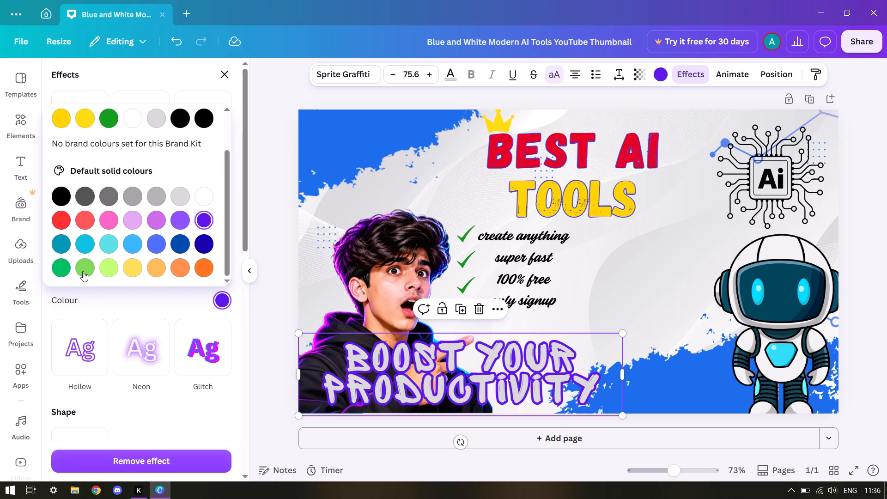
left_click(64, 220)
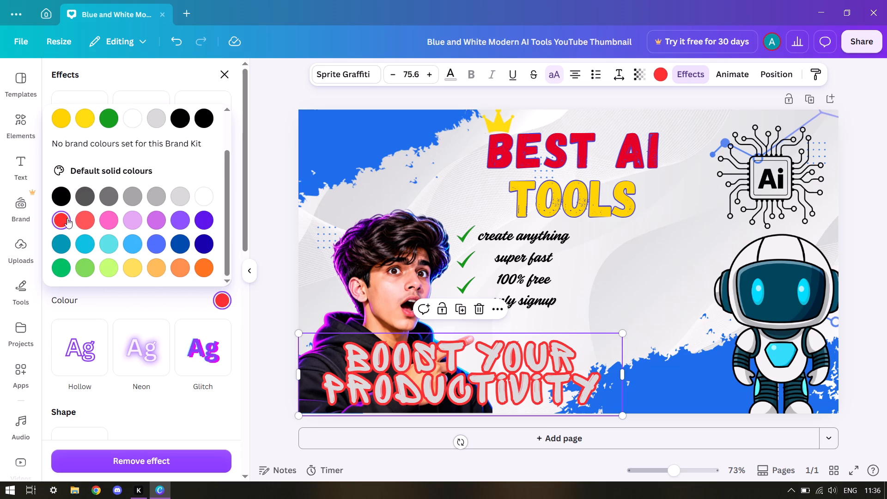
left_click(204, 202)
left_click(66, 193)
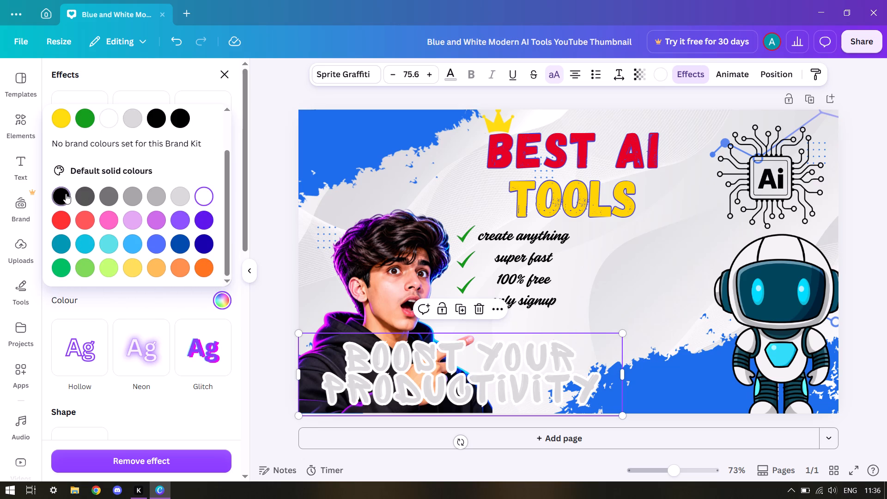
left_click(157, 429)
Apply the Bubble text effect to the "BOOST YOUR PRODUCTIVITY" tagline.
scroll(166, 314, "down", 2)
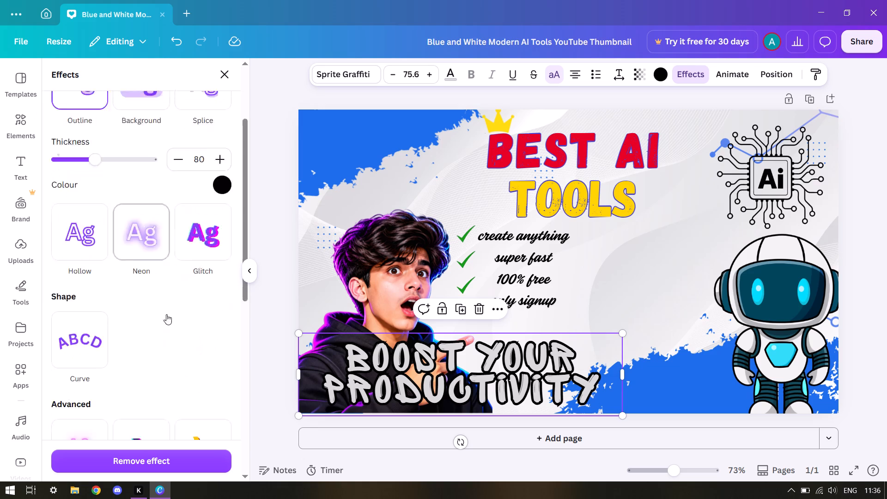
scroll(166, 314, "down", 5)
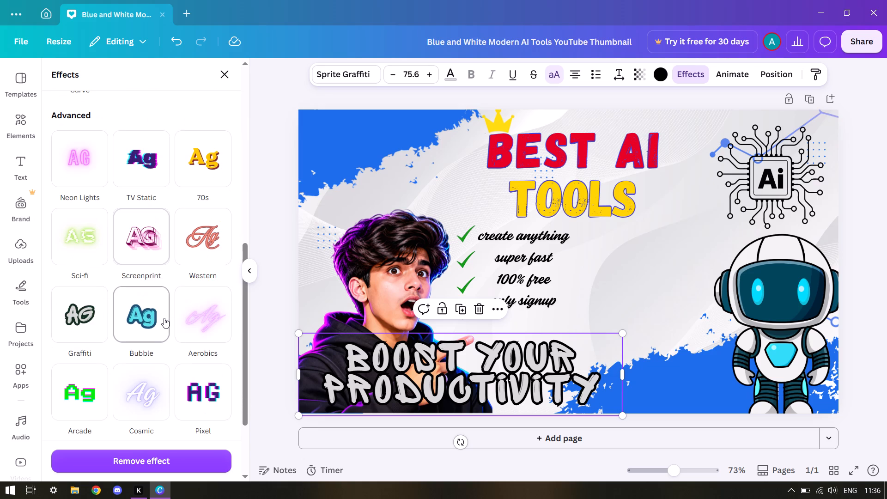
left_click(162, 318)
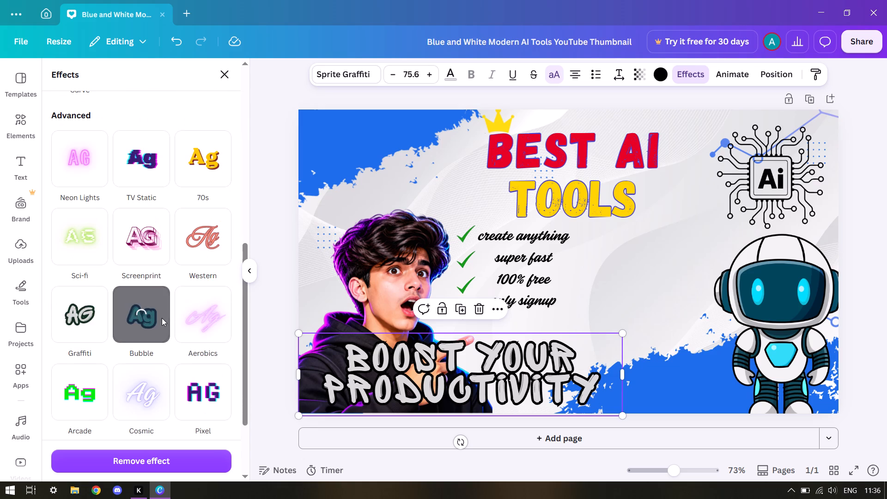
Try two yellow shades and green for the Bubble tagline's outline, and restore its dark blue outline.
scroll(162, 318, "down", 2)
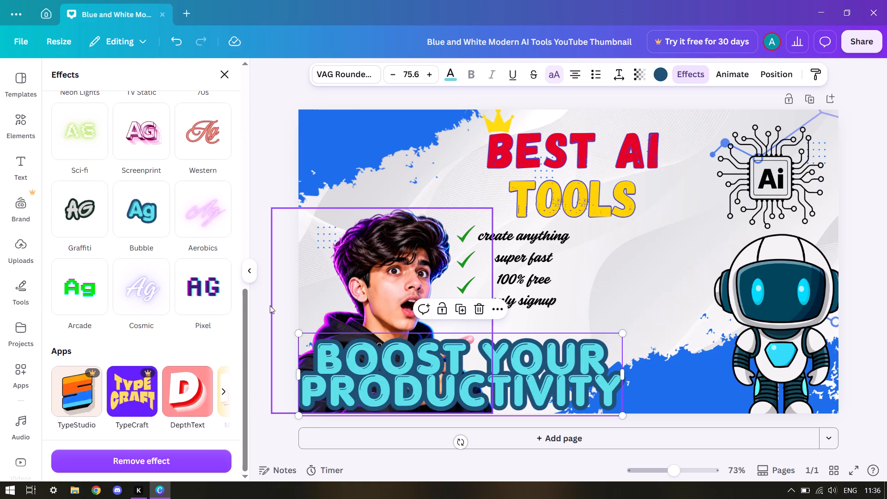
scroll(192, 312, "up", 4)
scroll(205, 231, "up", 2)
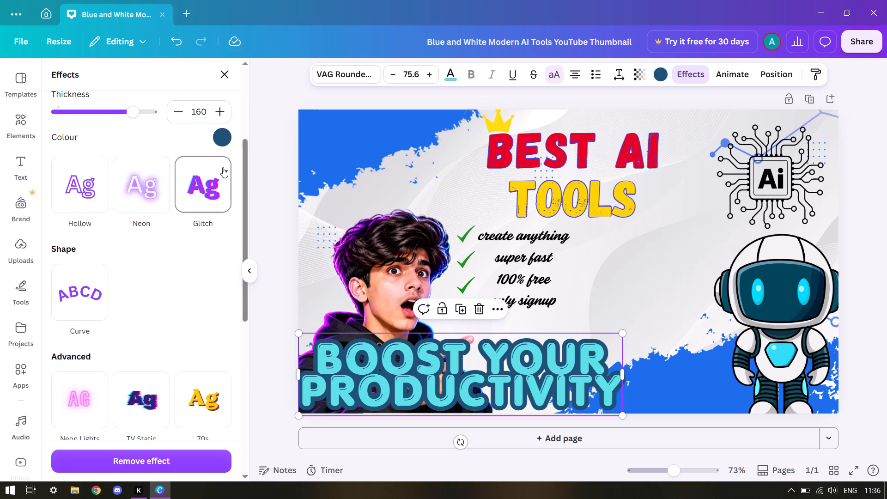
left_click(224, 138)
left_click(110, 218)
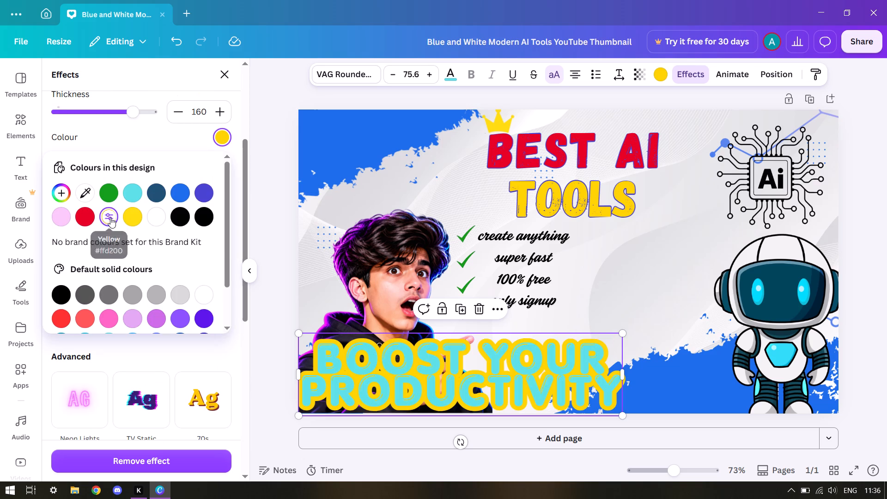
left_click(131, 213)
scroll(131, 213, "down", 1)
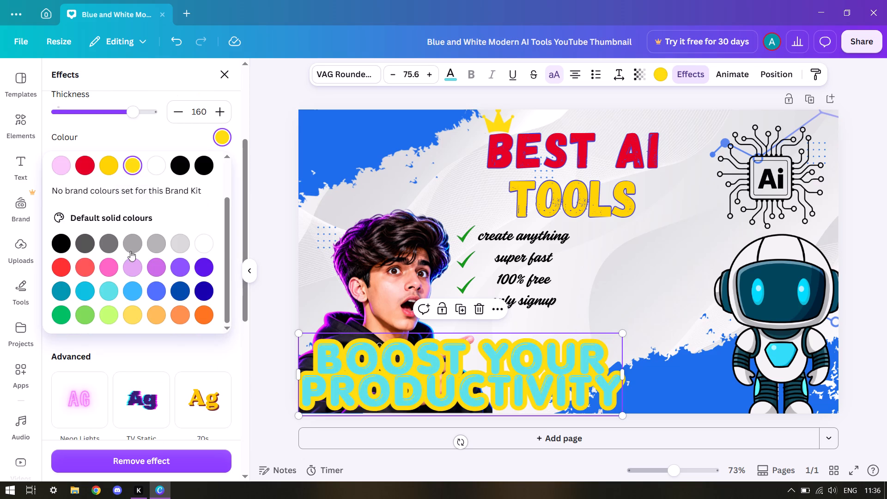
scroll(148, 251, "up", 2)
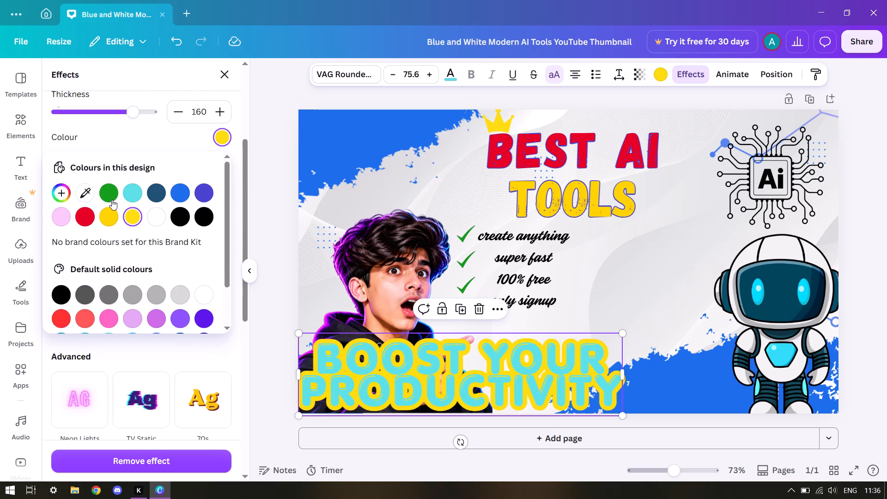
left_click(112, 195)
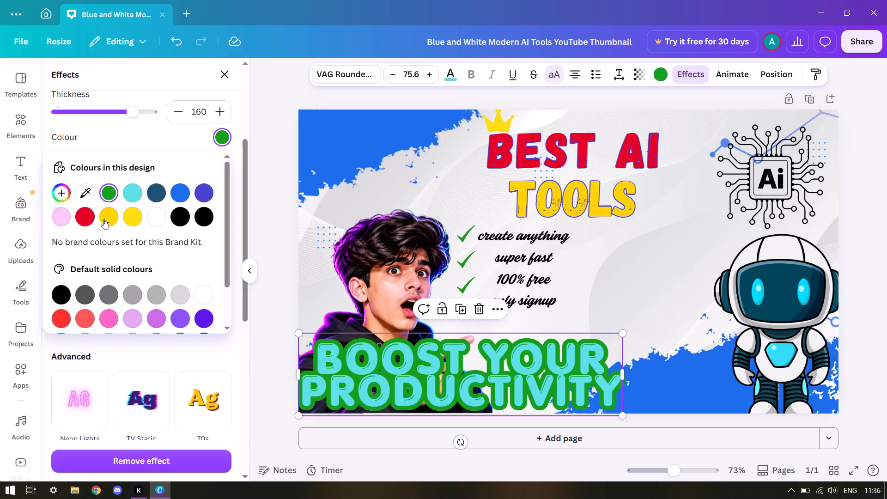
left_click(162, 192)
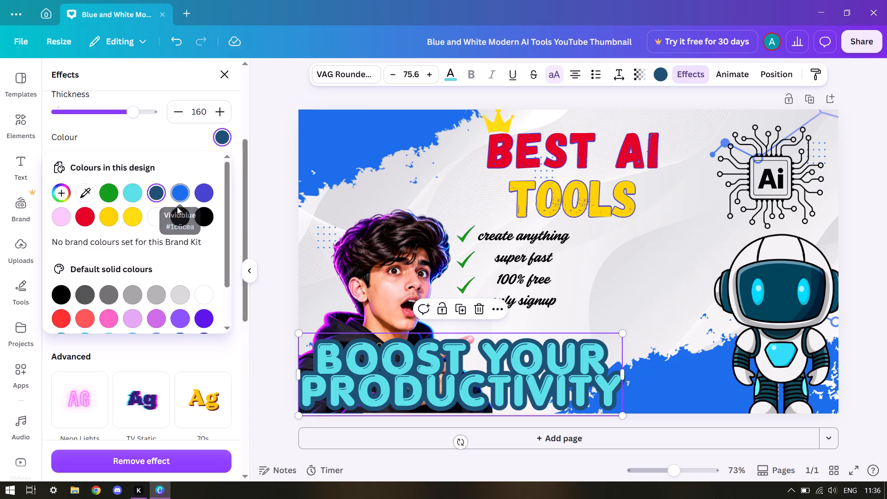
Shift the tagline slightly to the right along the thumbnail's bottom edge.
left_click_drag(443, 364, 445, 362)
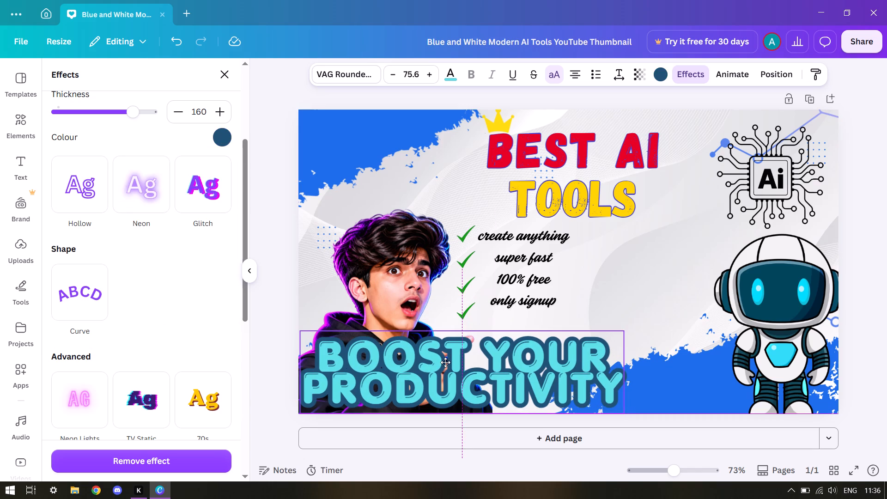
left_click_drag(445, 362, 448, 364)
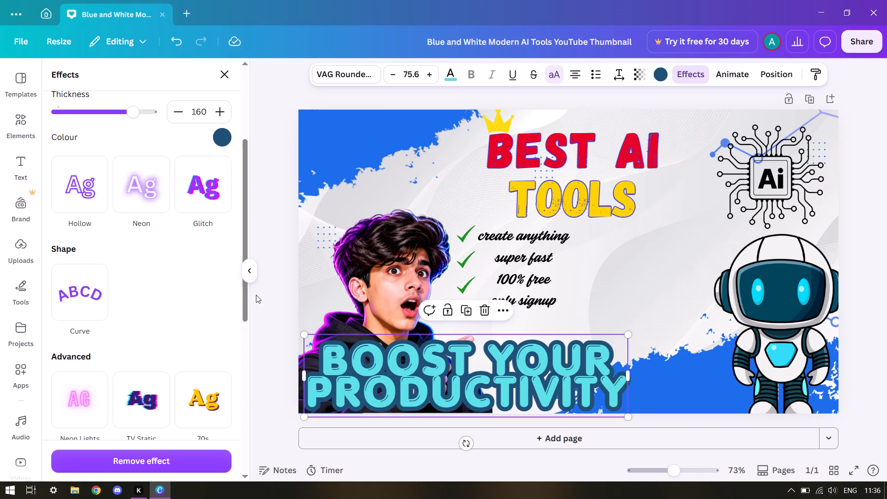
Search the text styles for "in 2026", replacing the previous search term.
left_click(246, 287)
left_click(246, 277)
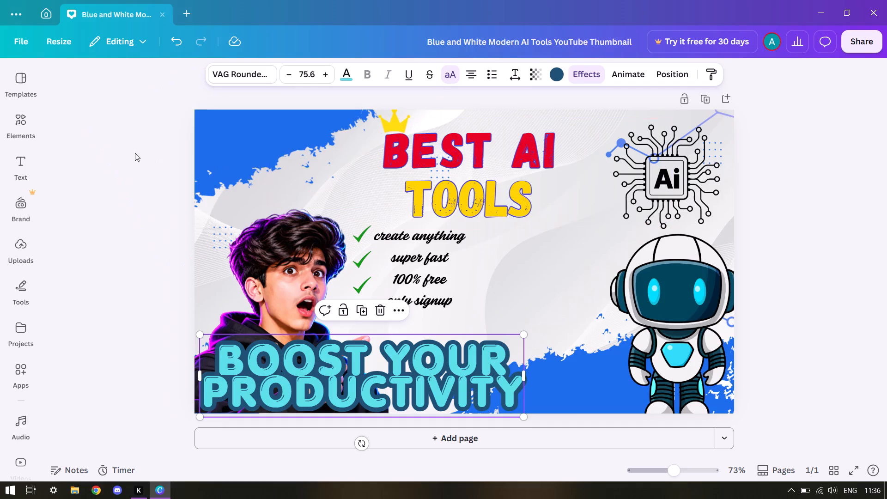
left_click(18, 165)
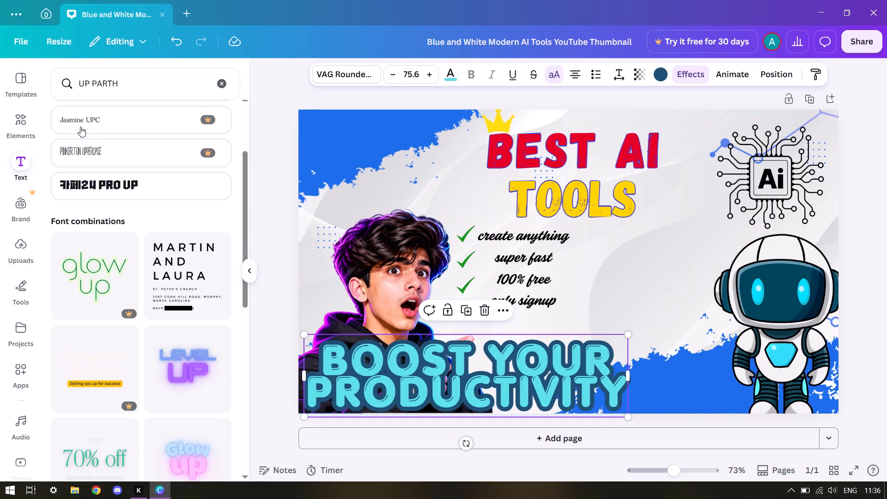
left_click(131, 82)
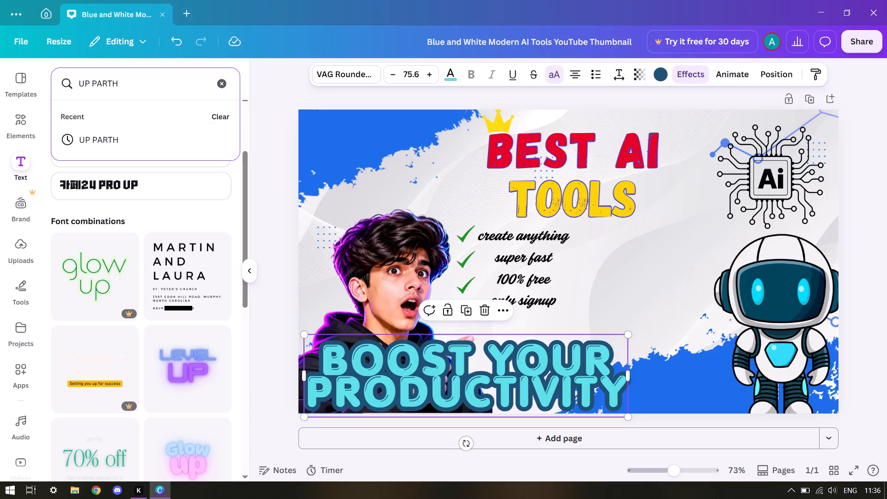
key("BackSpace")
key("BackSpace")
key("BackSpace")
key("BackSpace")
key("BackSpace")
key("BackSpace")
key("BackSpace")
key("BackSpace")
key("BackSpace")
key("BackSpace")
key("BackSpace")
key("BackSpace")
key("BackSpace")
key("BackSpace")
key("BackSpace")
key("BackSpace")
key("BackSpace")
key("BackSpace")
key("BackSpace")
key("BackSpace")
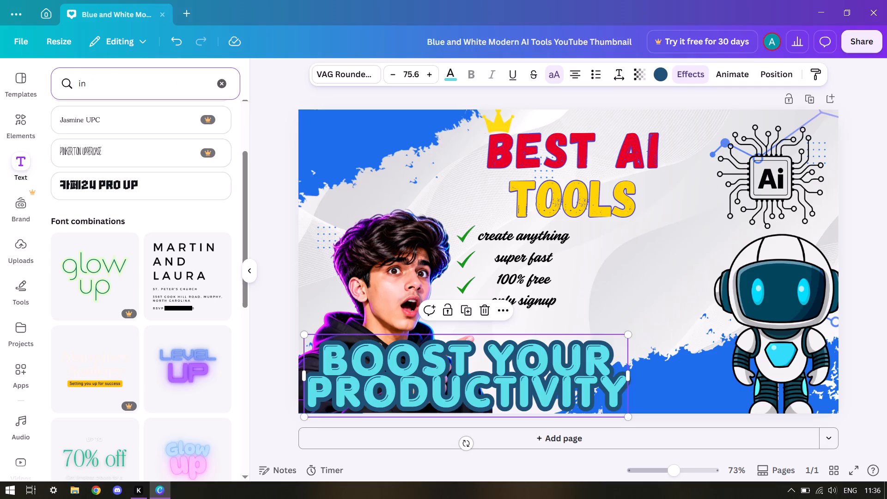
type("2026")
key("Return")
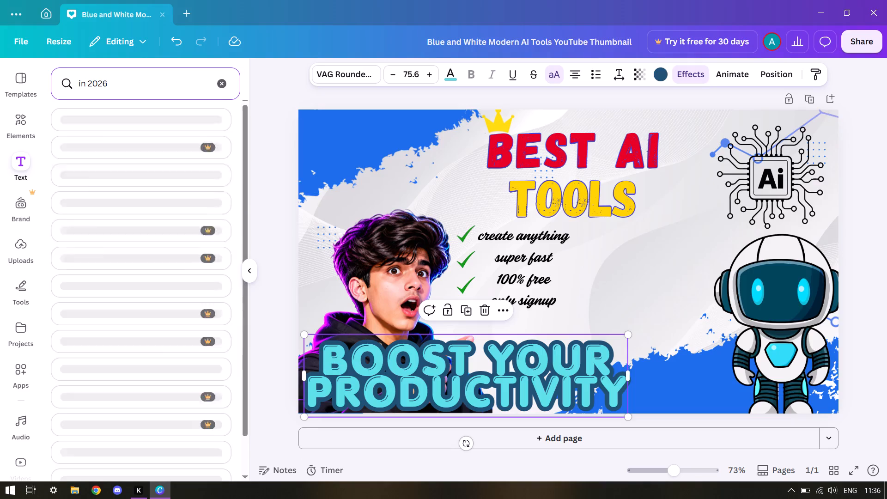
Add an Inlander font text to the thumbnail and enlarge it to a font size of about 46.
scroll(137, 184, "down", 6)
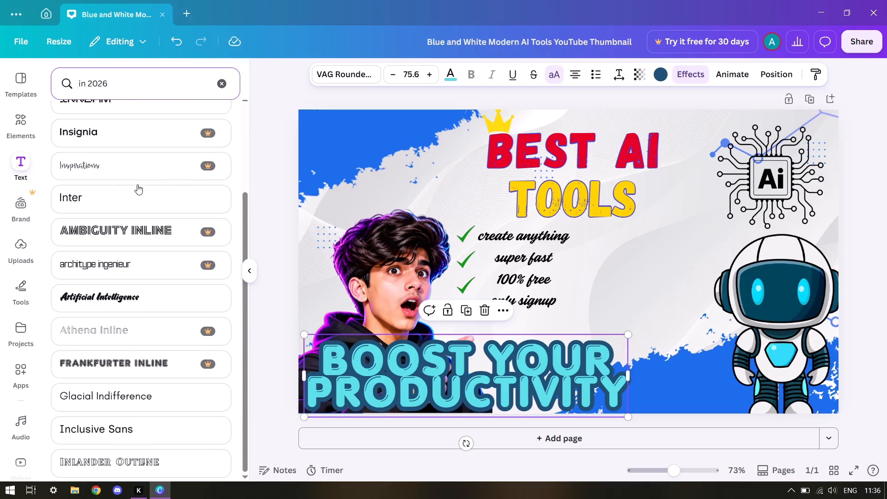
scroll(137, 184, "down", 2)
scroll(137, 184, "up", 3)
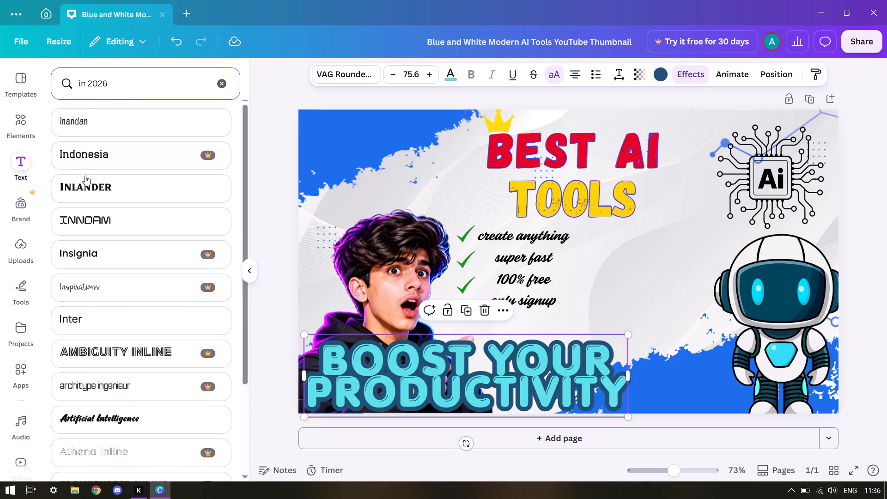
left_click(88, 180)
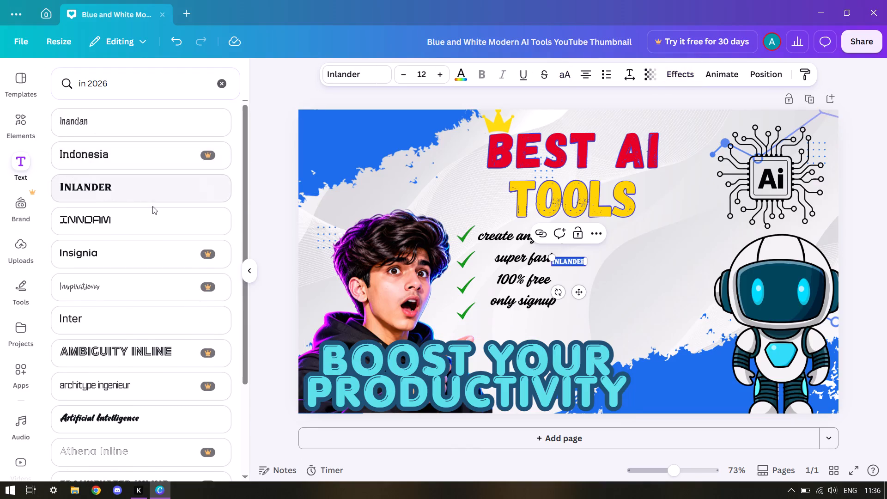
left_click_drag(565, 262, 588, 266)
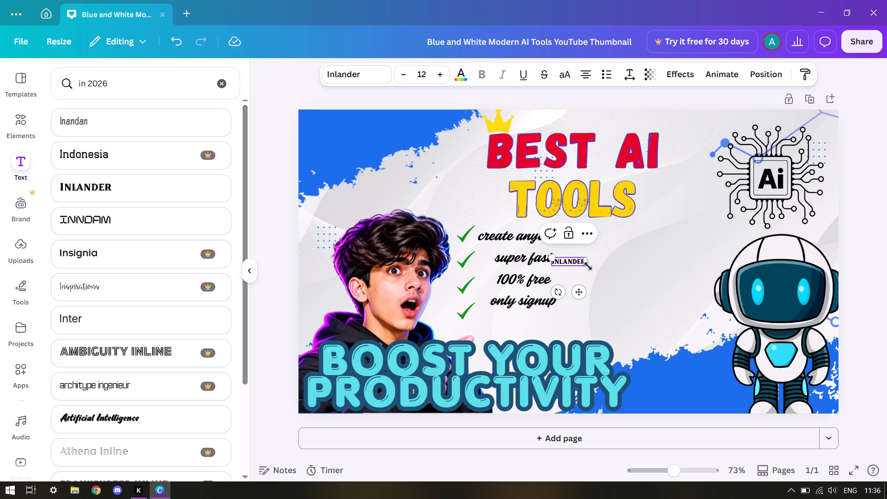
left_click_drag(588, 266, 684, 281)
left_click(682, 279)
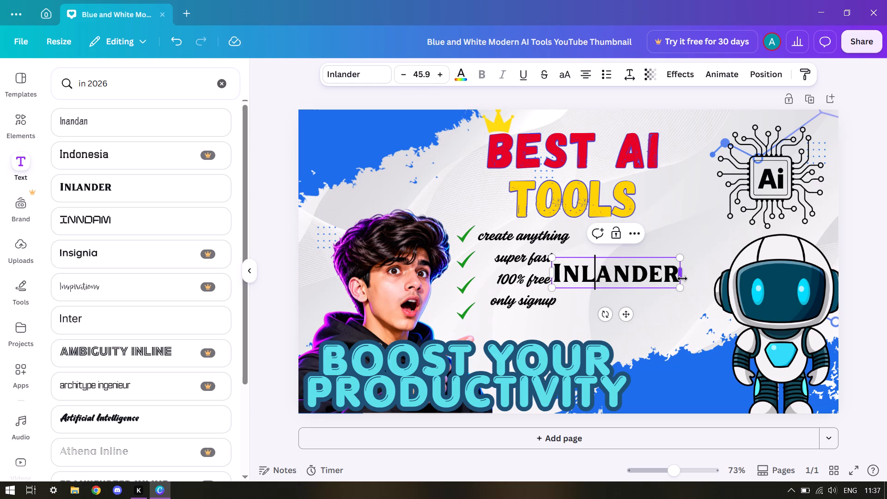
Replace the new Inlander text's wording with "IN 2026".
left_click(670, 278)
left_click(675, 279)
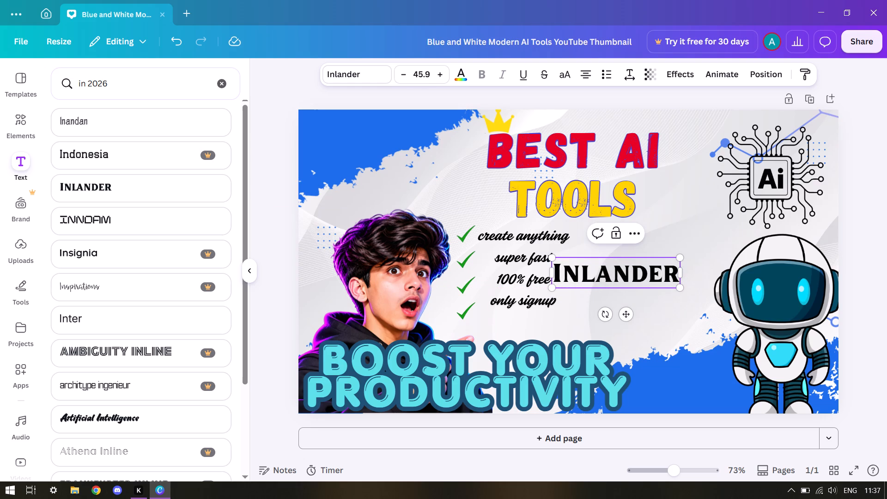
triple_click(667, 279)
key("BackSpace")
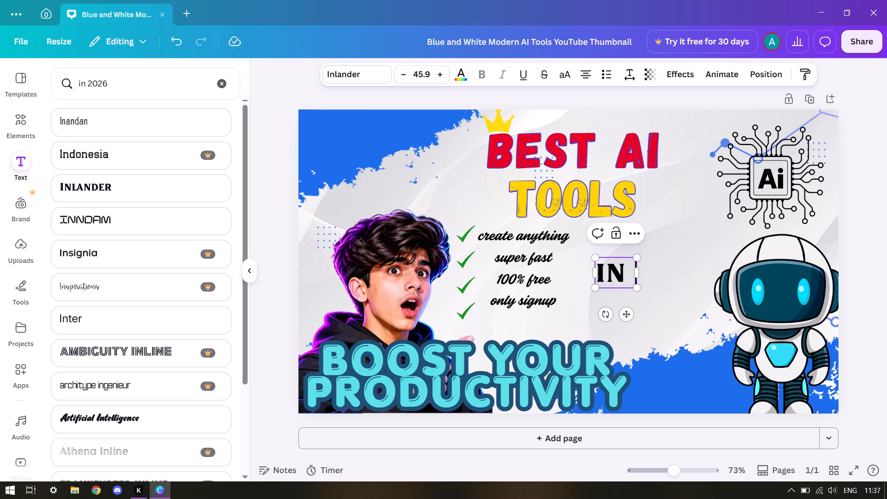
type("2026")
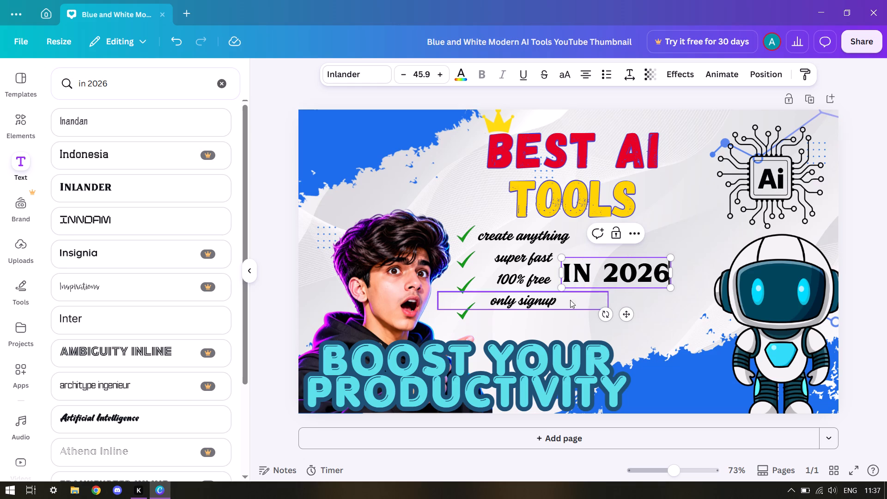
Move the "IN 2026" text onto the blue area in the thumbnail's top-left corner.
left_click(672, 229)
left_click_drag(646, 275, 360, 156)
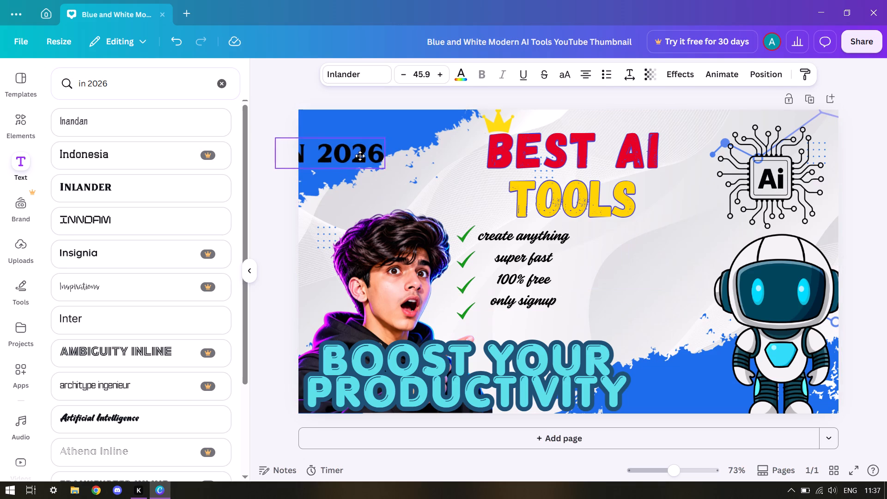
left_click_drag(360, 156, 395, 136)
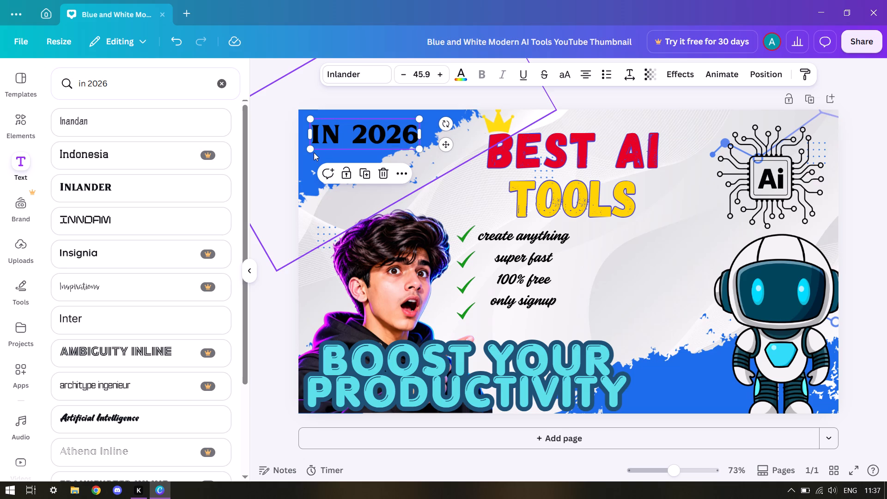
Widen the "IN 2026" text box towards the crown and append a colon so the text reads "IN 2026:".
left_click(388, 136)
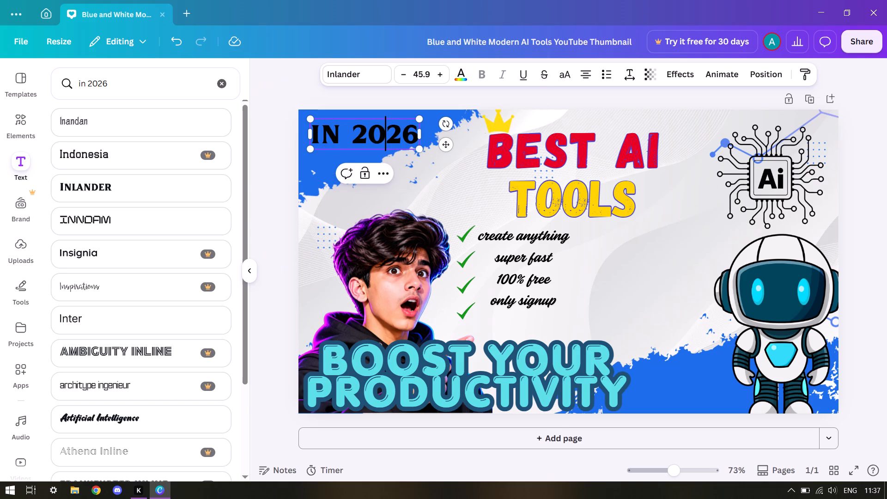
left_click_drag(388, 136, 418, 139)
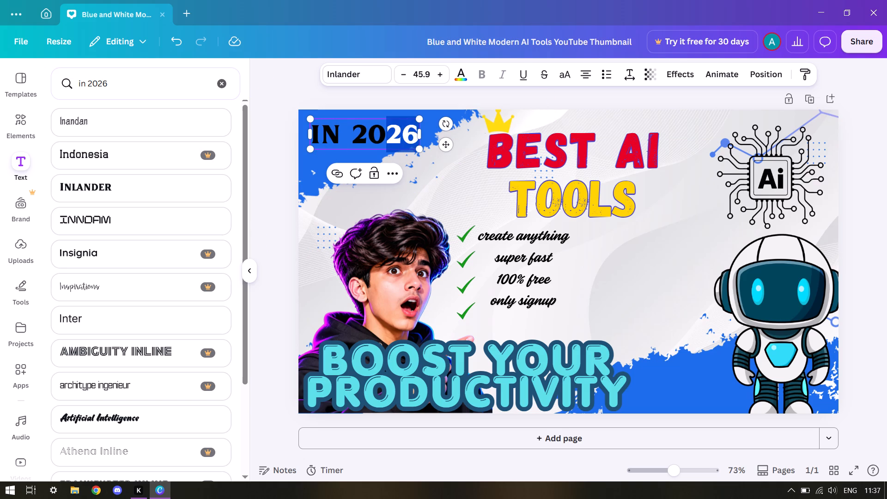
left_click(352, 145)
left_click(413, 147)
left_click_drag(420, 136, 471, 140)
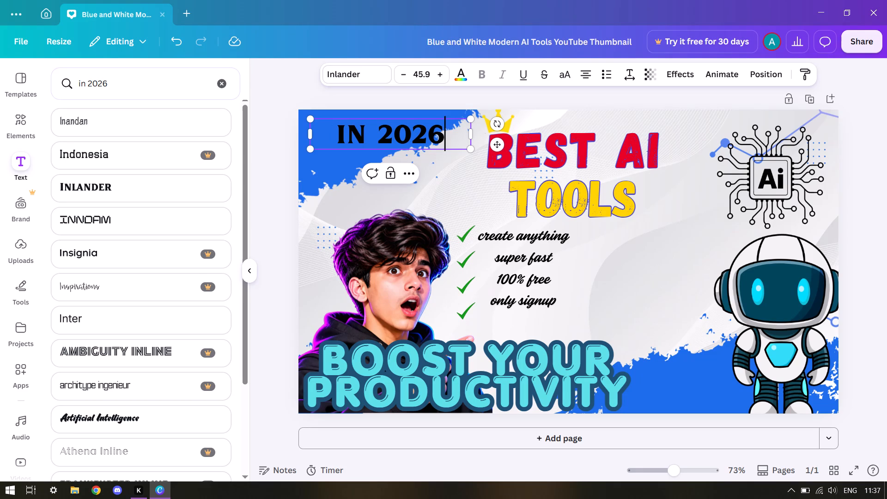
key("shift+colon")
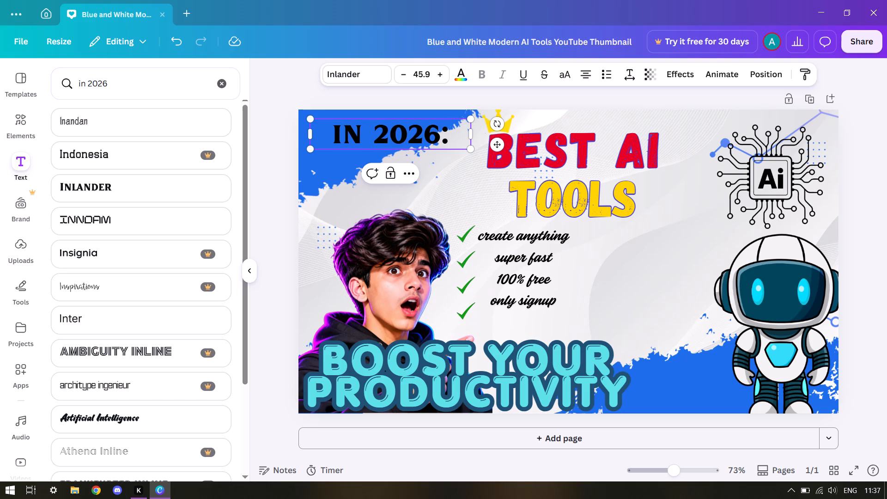
Shift the "IN 2026:" text slightly up and left, close to the thumbnail's top edge.
left_click_drag(414, 131, 410, 128)
left_click_drag(410, 128, 405, 128)
left_click(436, 161)
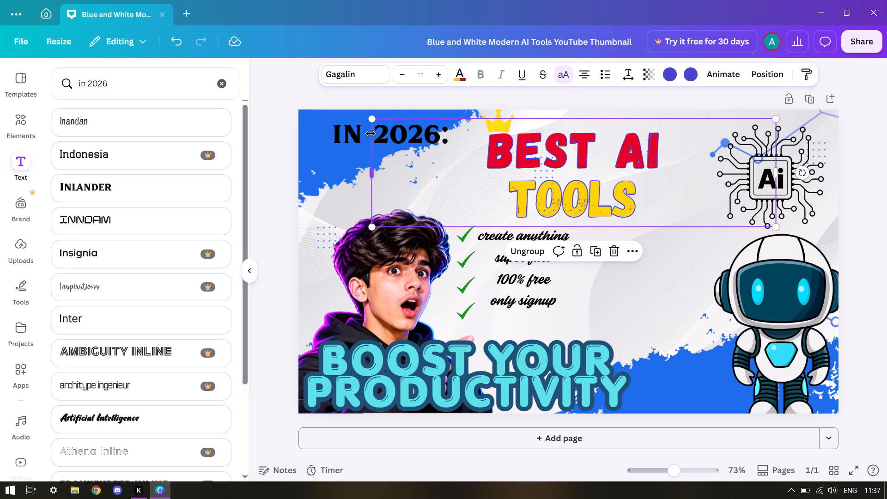
left_click(371, 134)
left_click(356, 132)
left_click_drag(356, 132, 354, 132)
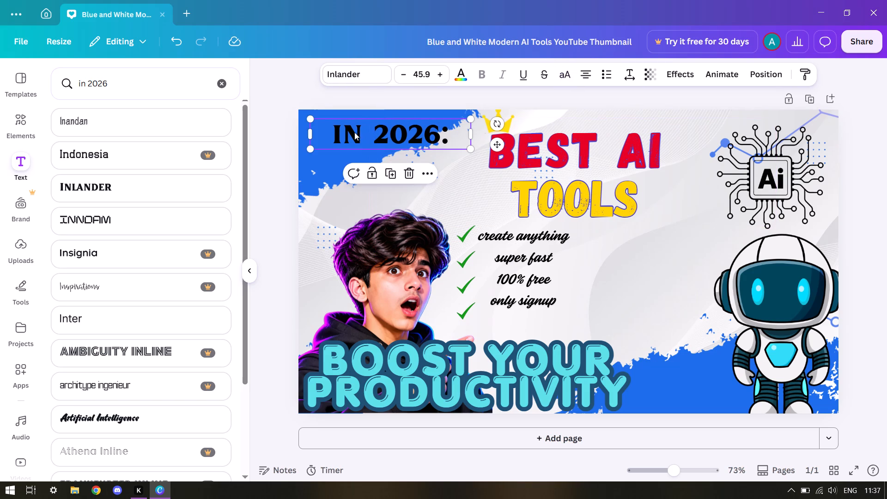
left_click_drag(354, 132, 342, 126)
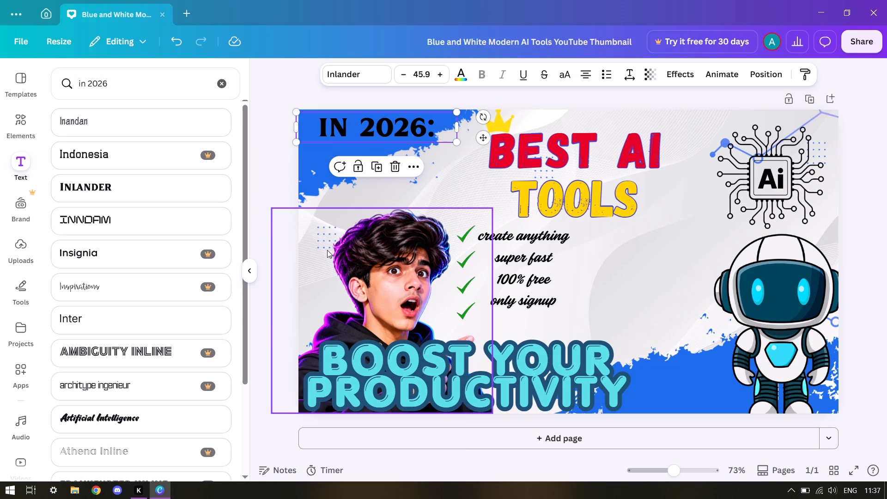
left_click(652, 304)
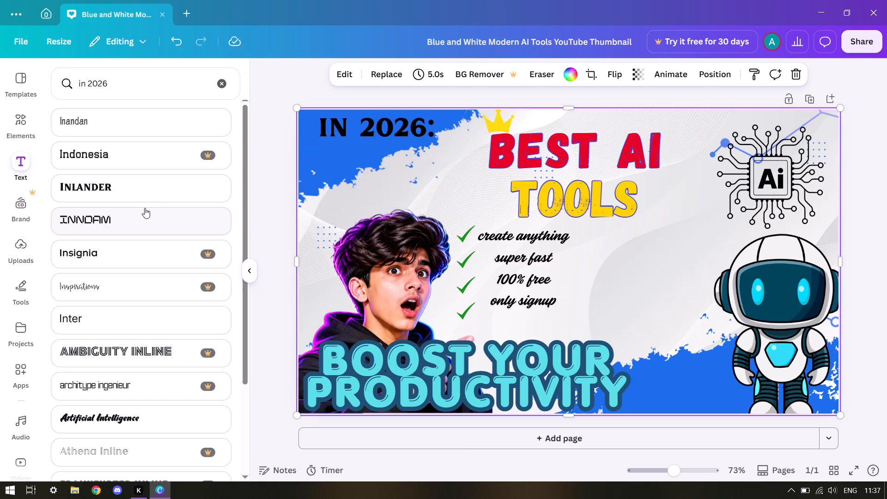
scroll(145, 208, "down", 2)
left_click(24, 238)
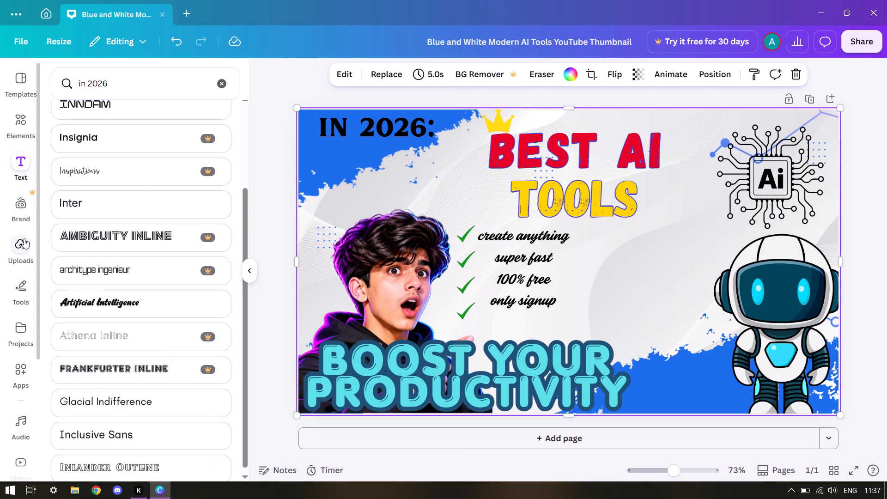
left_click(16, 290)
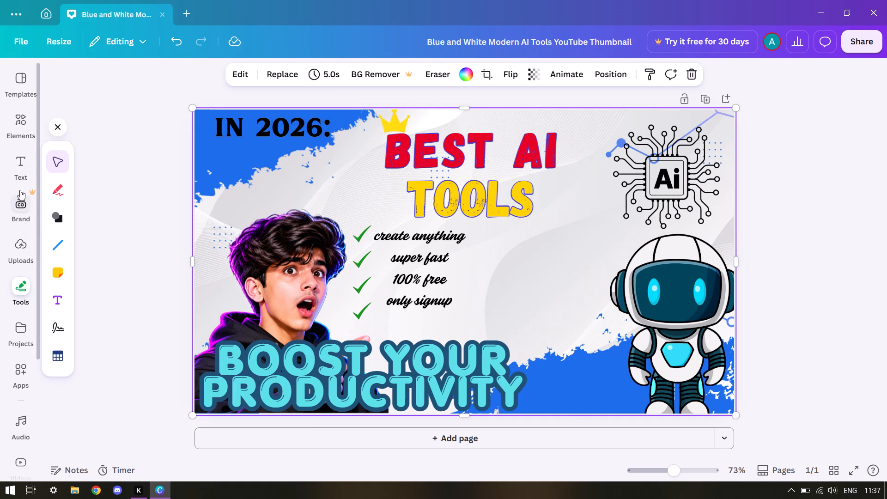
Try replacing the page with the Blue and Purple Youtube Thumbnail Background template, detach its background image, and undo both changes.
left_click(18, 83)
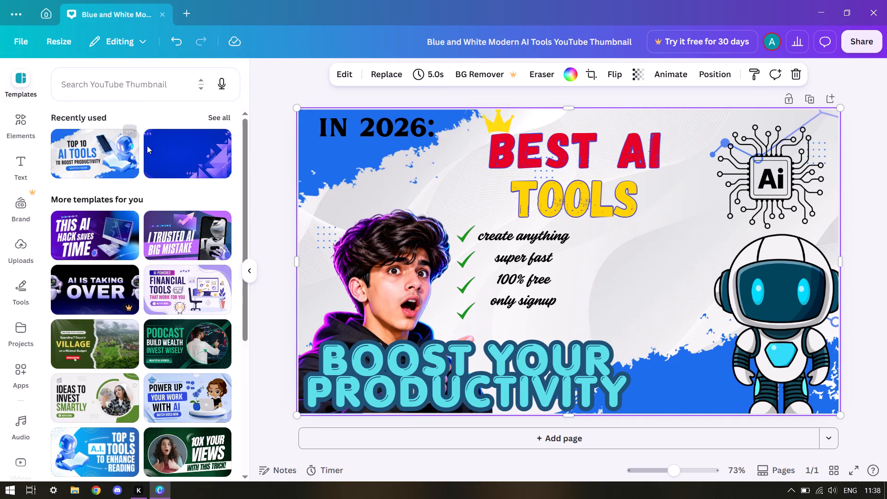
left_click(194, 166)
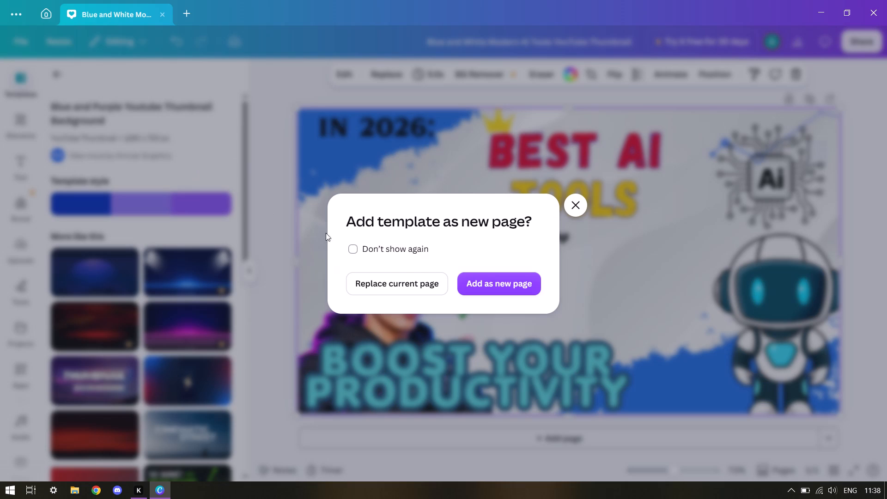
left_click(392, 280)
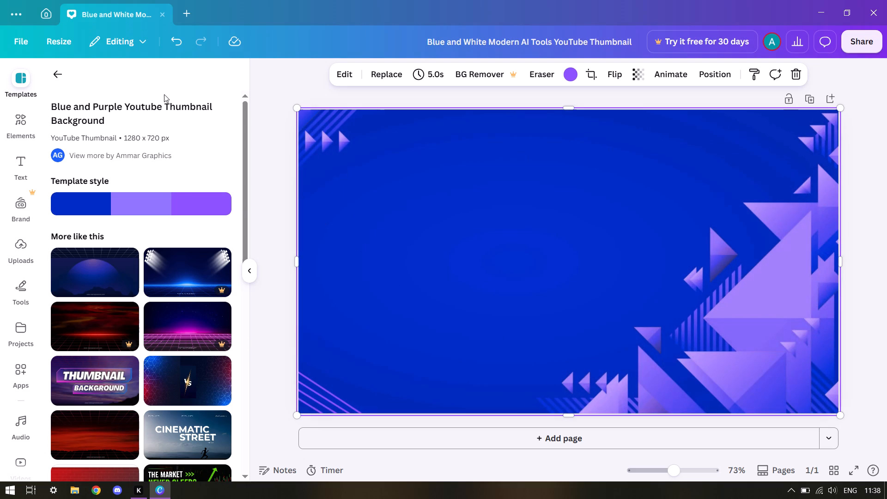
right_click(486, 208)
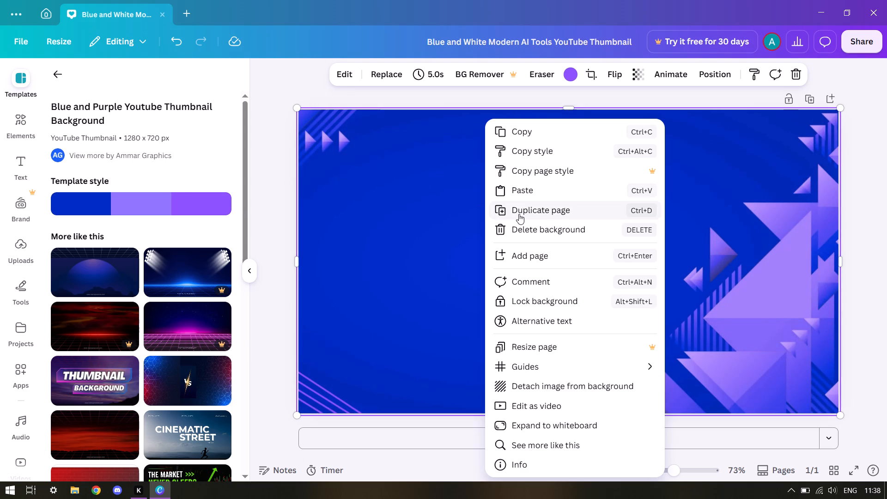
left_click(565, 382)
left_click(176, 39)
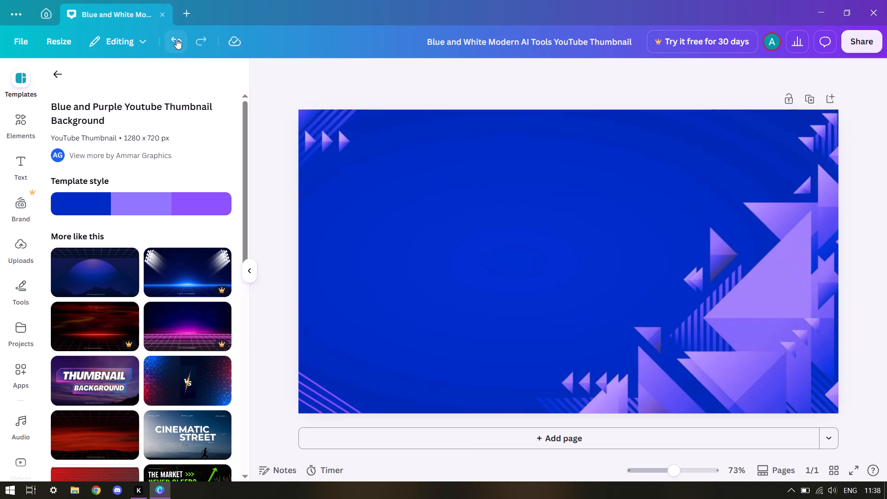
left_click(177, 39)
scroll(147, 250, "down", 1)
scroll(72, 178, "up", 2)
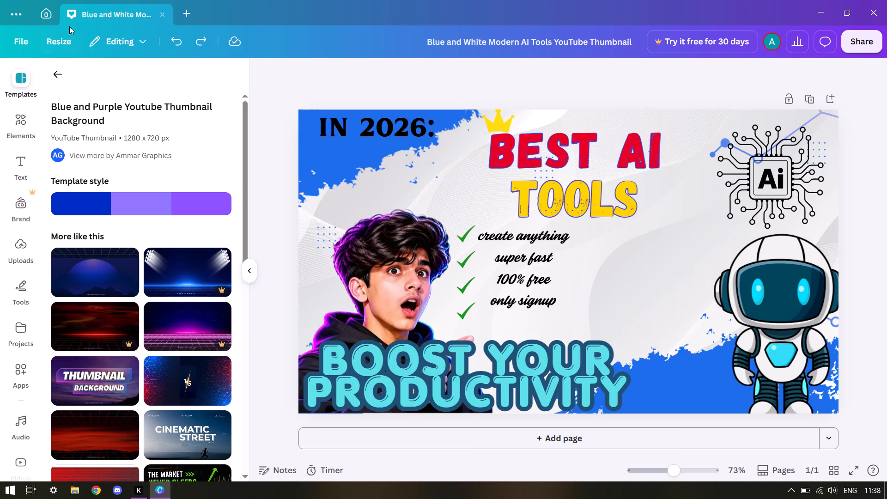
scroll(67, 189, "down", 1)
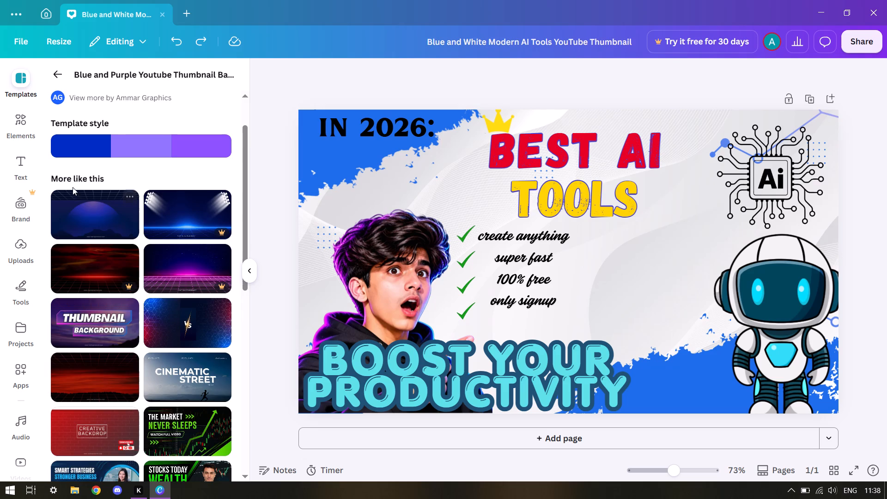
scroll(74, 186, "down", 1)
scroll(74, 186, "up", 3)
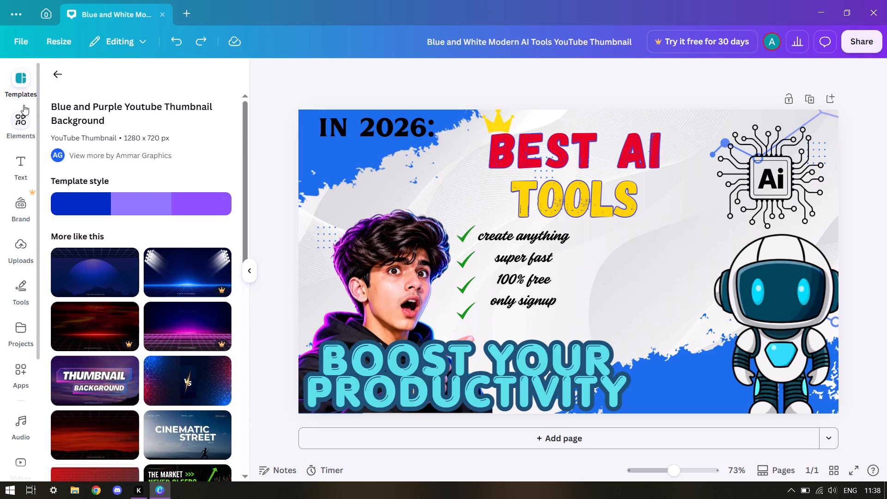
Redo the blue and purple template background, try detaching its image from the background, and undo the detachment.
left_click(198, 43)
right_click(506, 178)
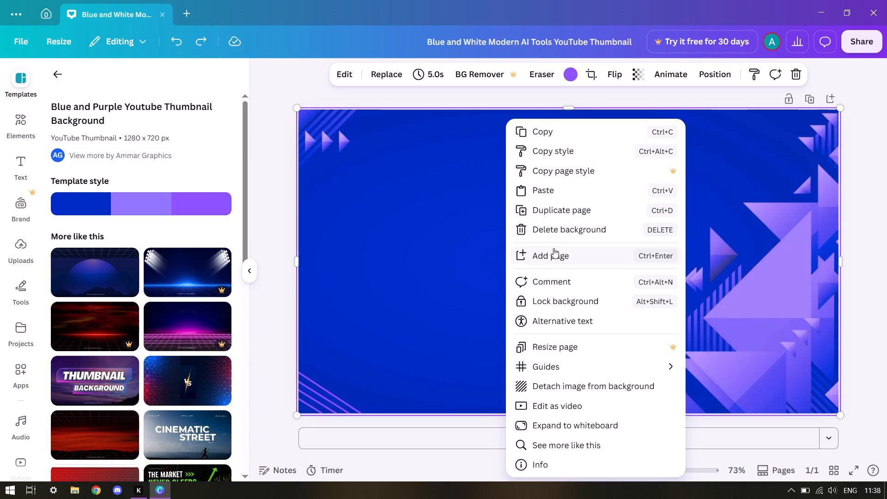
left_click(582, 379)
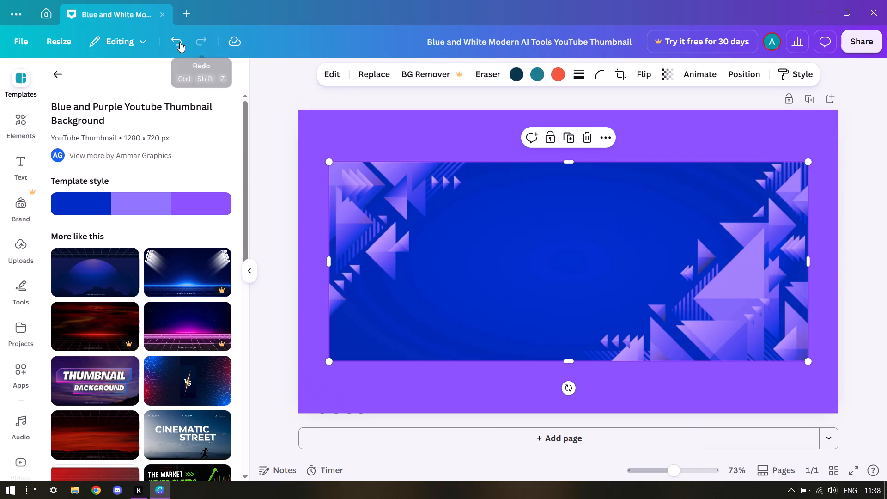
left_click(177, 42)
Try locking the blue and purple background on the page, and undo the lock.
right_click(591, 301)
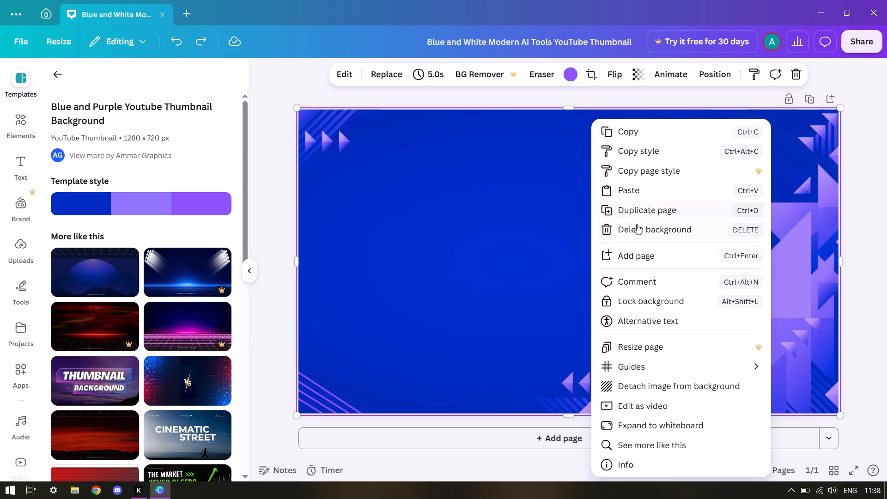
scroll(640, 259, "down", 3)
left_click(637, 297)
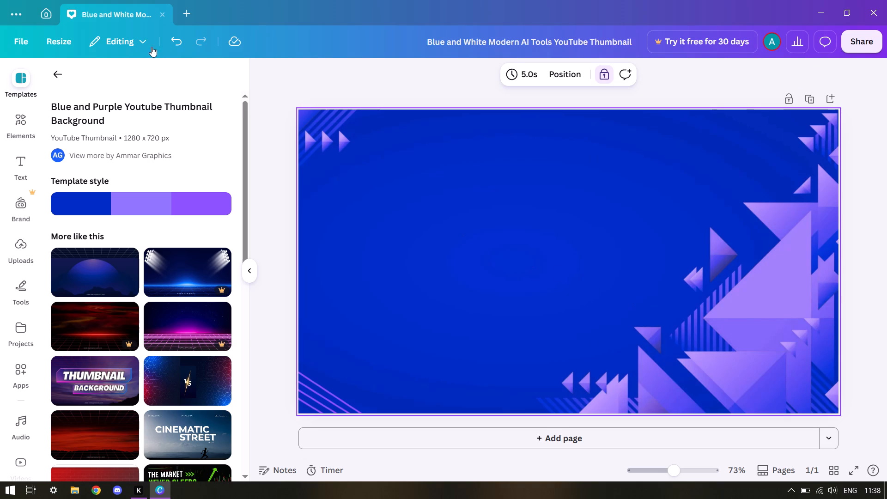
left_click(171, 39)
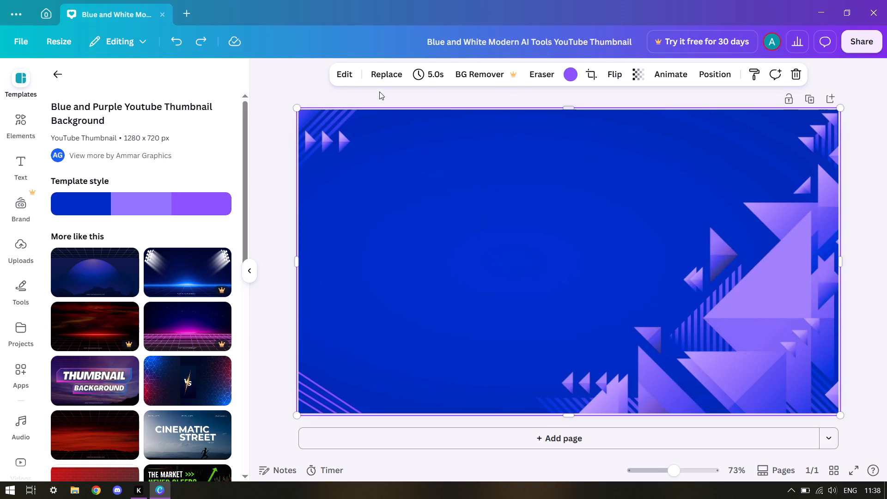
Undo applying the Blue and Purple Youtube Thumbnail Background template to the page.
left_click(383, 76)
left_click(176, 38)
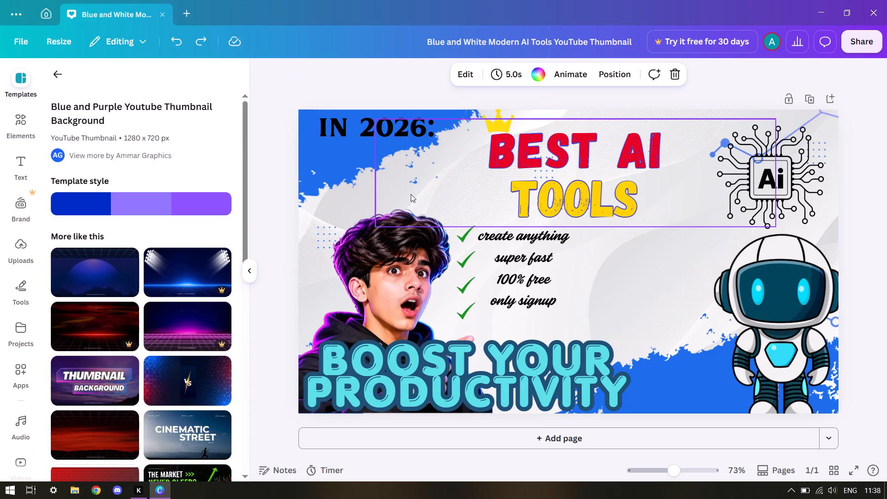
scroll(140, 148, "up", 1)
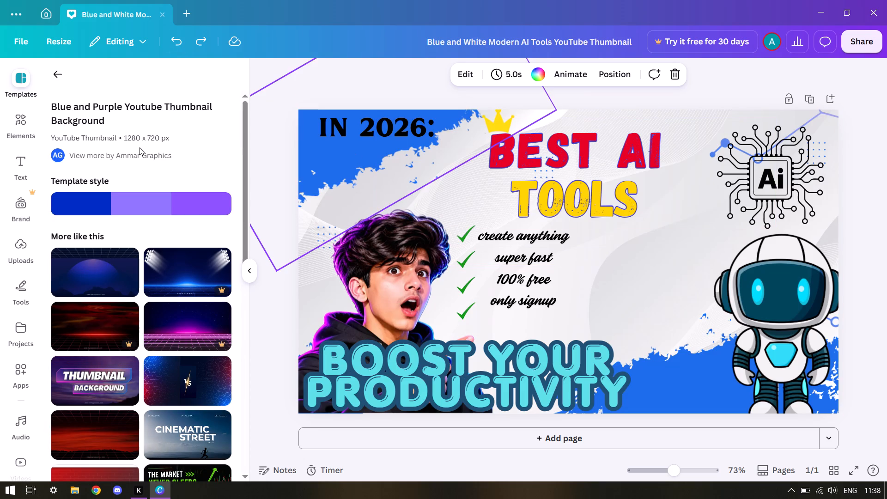
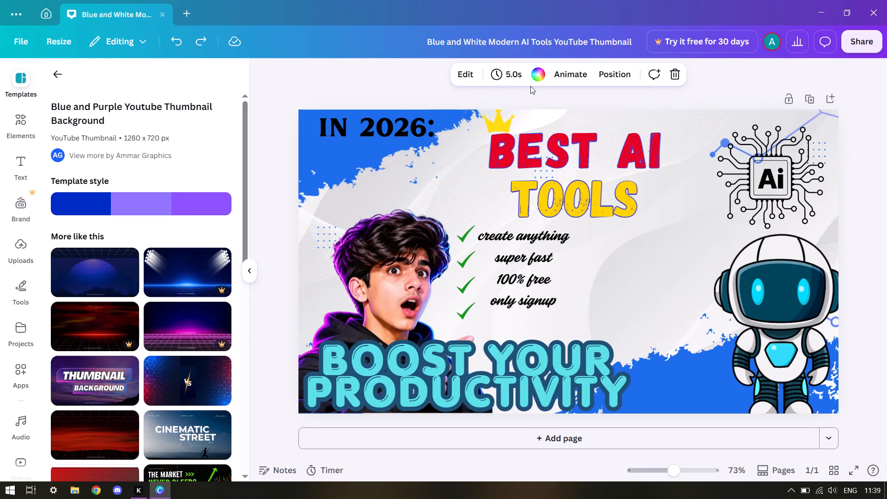
Look through the templates similar to the Blue and Purple Youtube Thumbnail Background.
scroll(152, 228, "down", 1)
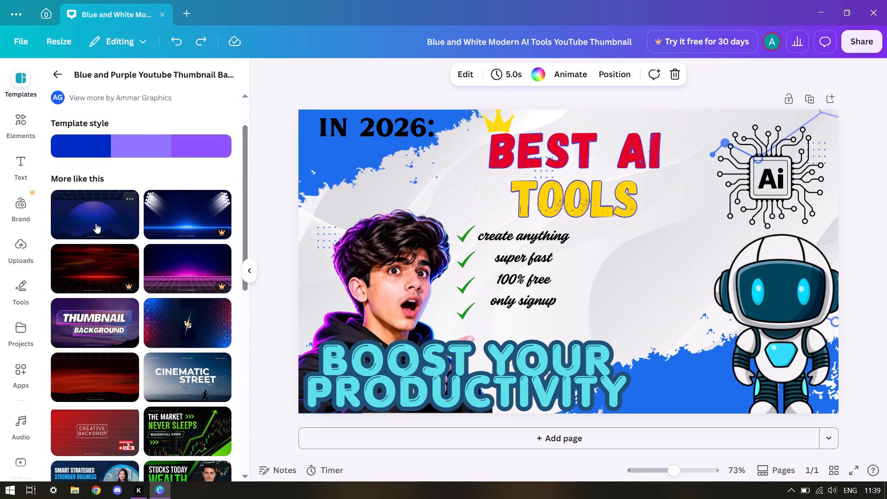
scroll(94, 223, "down", 1)
left_click(25, 137)
left_click(26, 90)
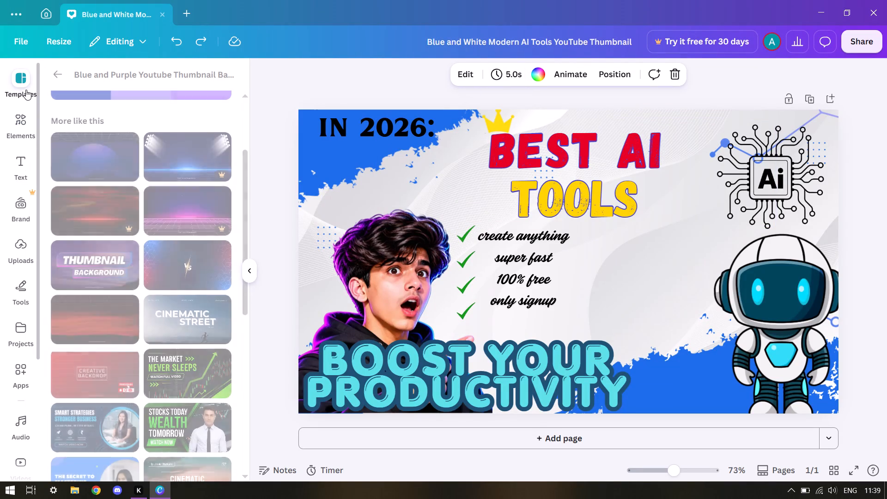
scroll(123, 193, "up", 2)
scroll(123, 193, "down", 4)
scroll(123, 193, "up", 4)
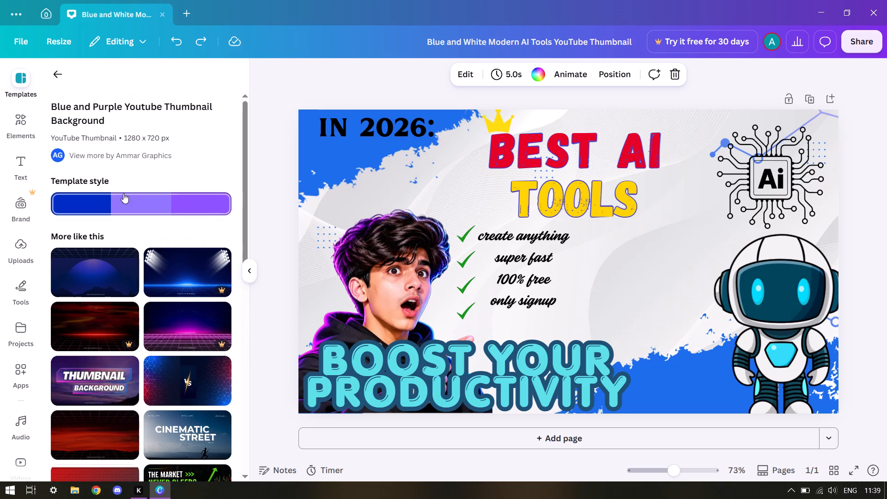
Apply the blue and purple template style to the design and shuffle it to blue backdrop patches, a blue "BEST AI" and a purple "TOOLS".
left_click(102, 202)
left_click(98, 209)
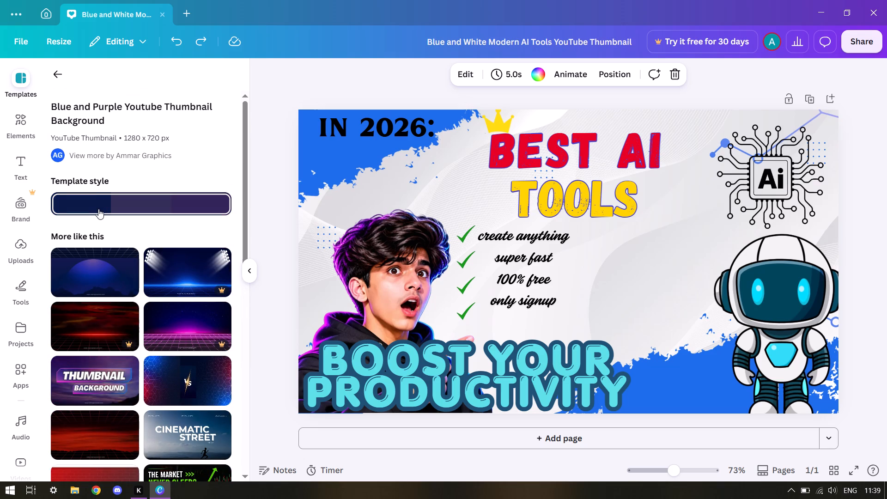
left_click(101, 201)
left_click(112, 199)
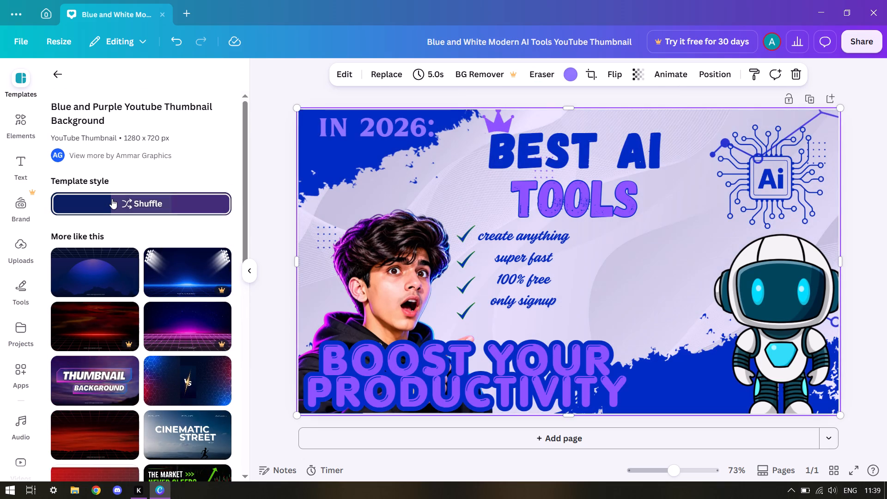
left_click(112, 199)
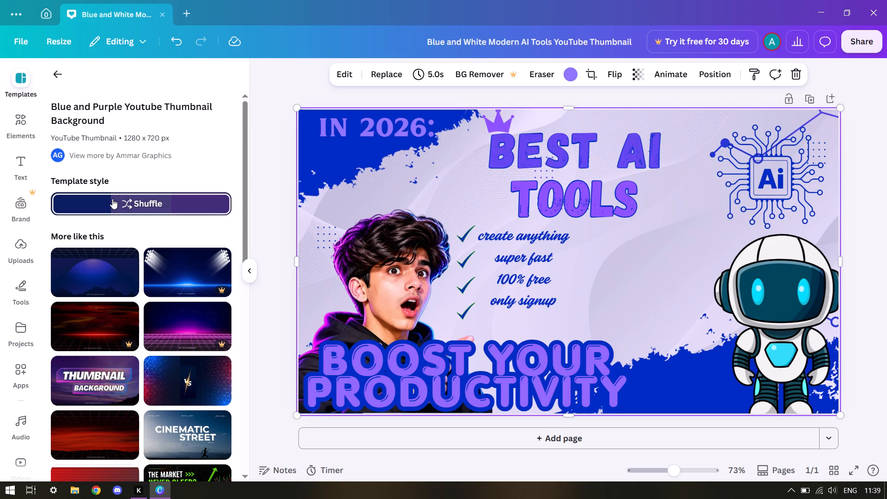
left_click(112, 199)
left_click(112, 199)
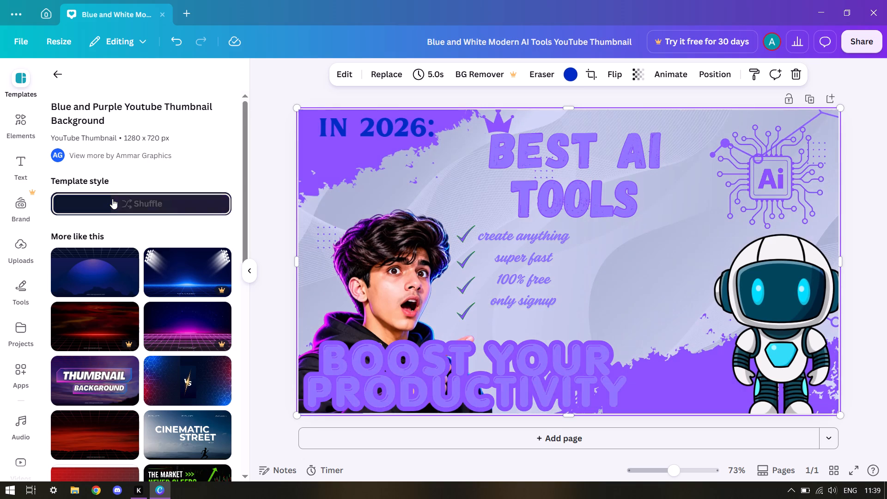
left_click(112, 198)
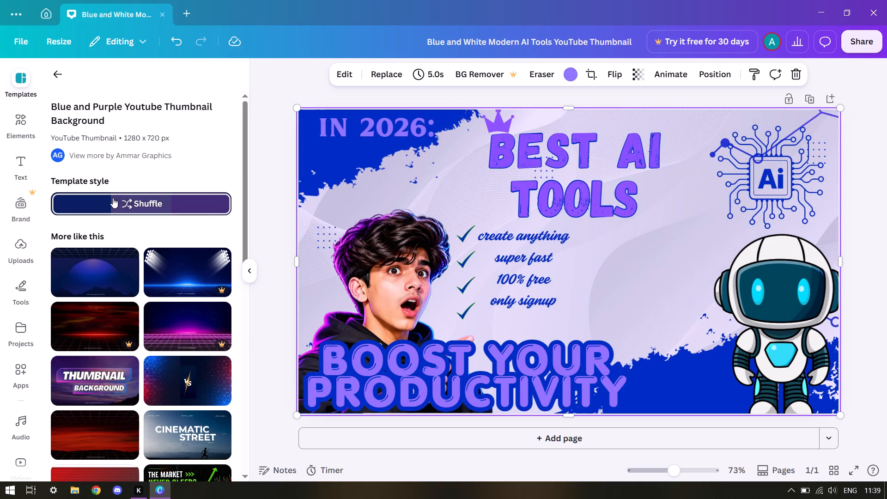
left_click(113, 197)
left_click(113, 197)
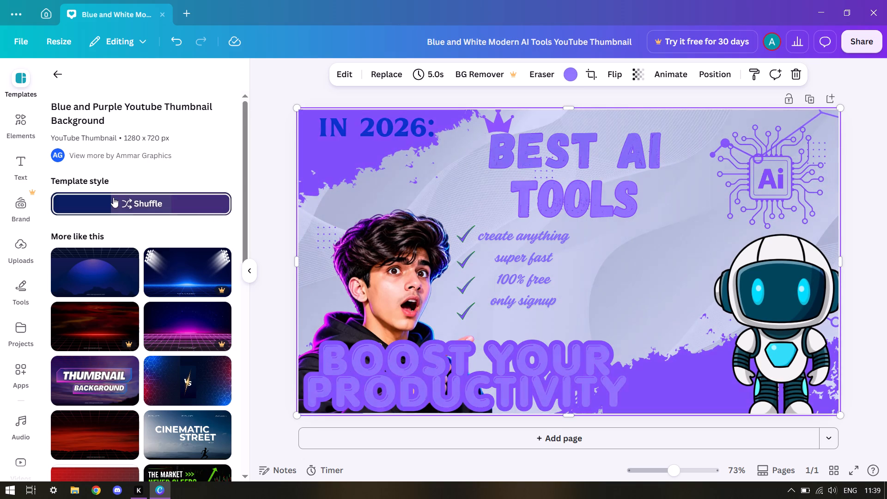
Browse further down the similar YouTube thumbnail templates for another background idea.
scroll(133, 251, "down", 2)
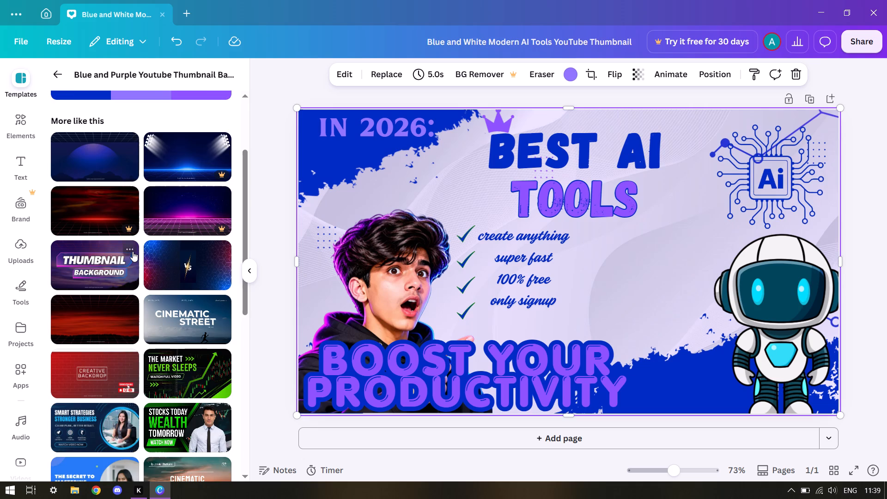
scroll(133, 251, "down", 3)
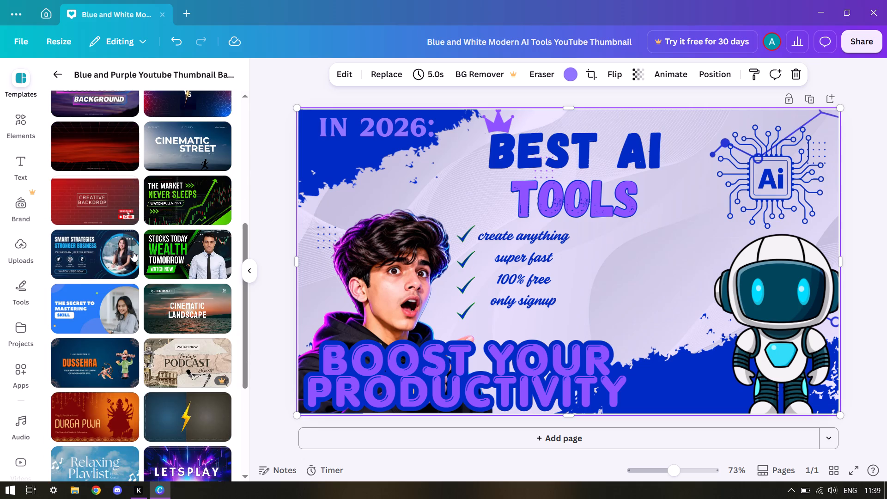
scroll(133, 251, "down", 5)
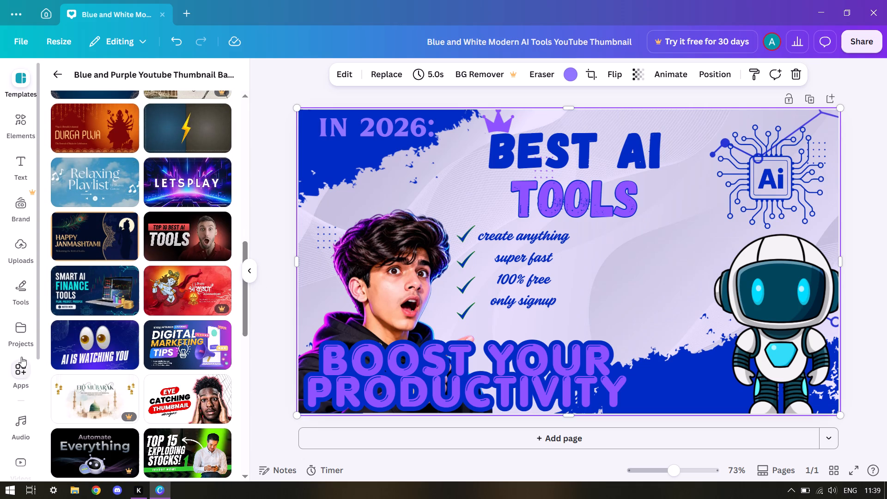
Open the collection of page backgrounds.
left_click(22, 327)
scroll(24, 231, "down", 1)
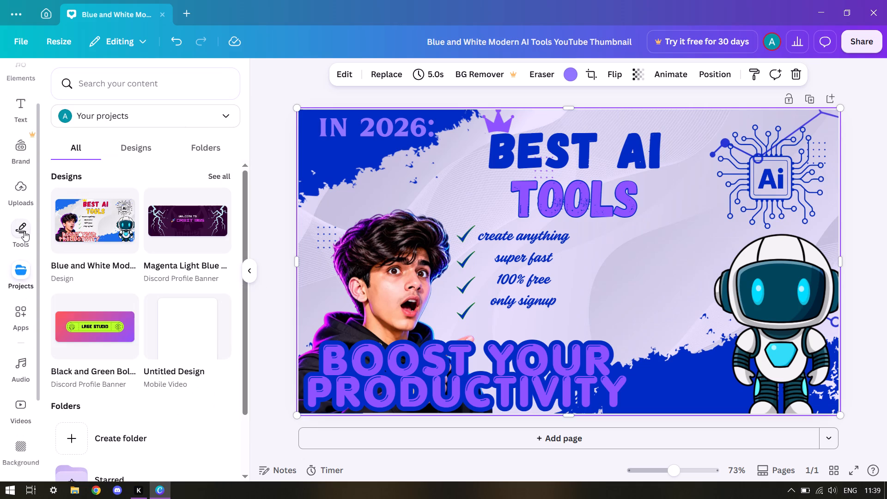
scroll(24, 231, "down", 2)
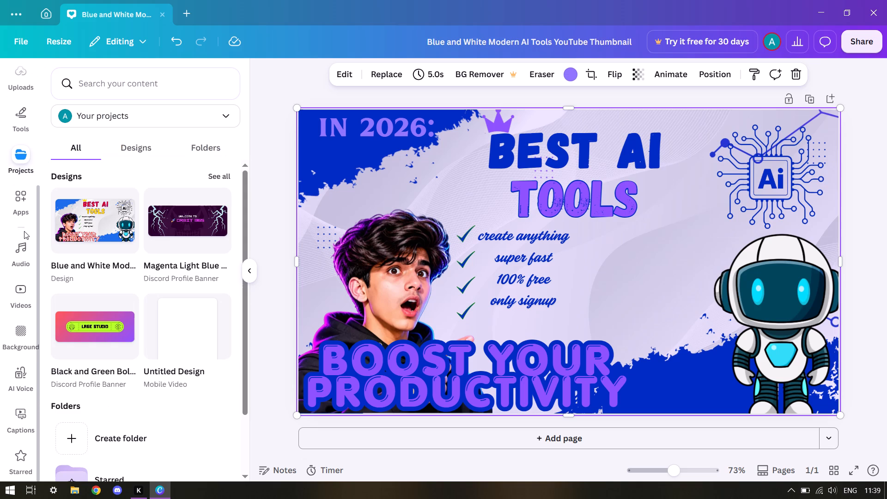
scroll(24, 231, "down", 2)
scroll(18, 316, "up", 2)
scroll(18, 316, "down", 3)
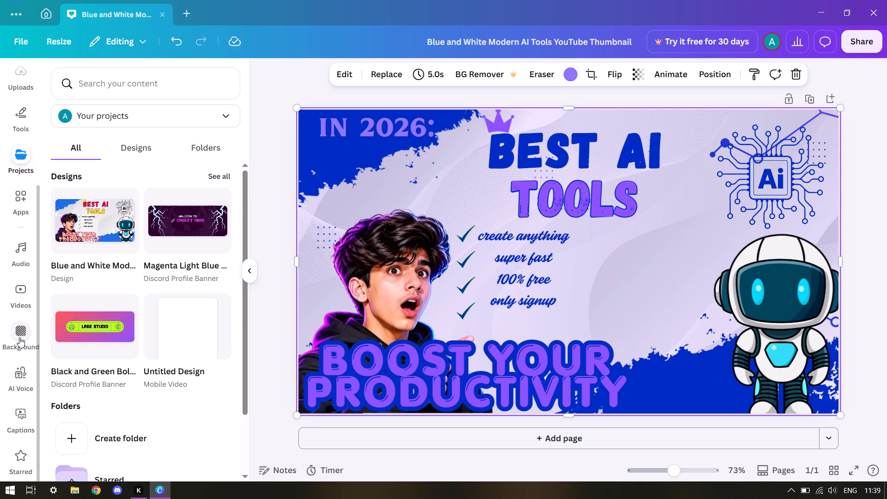
left_click(19, 337)
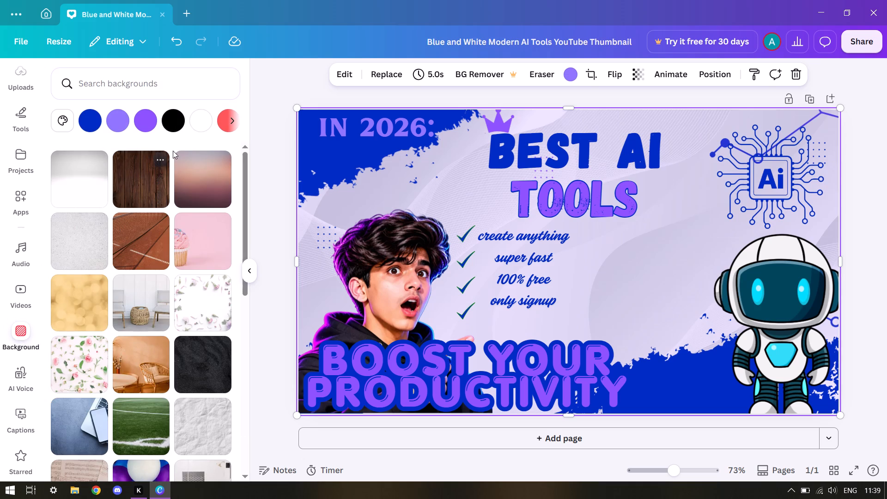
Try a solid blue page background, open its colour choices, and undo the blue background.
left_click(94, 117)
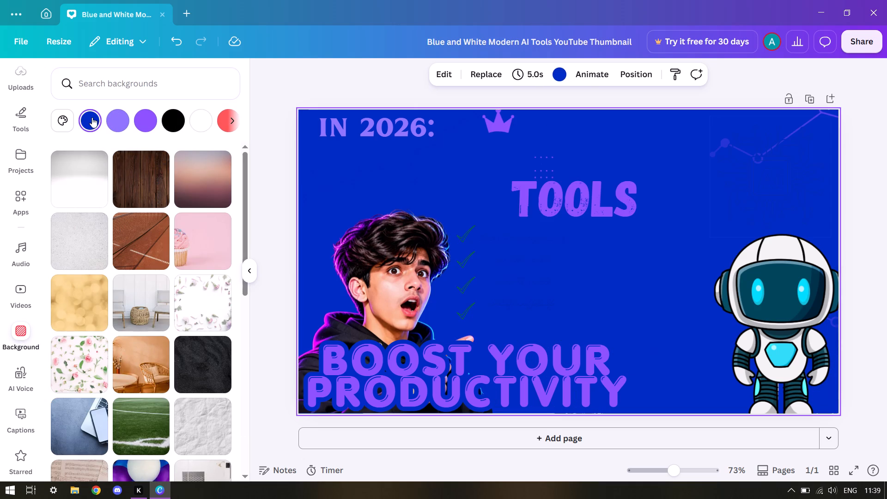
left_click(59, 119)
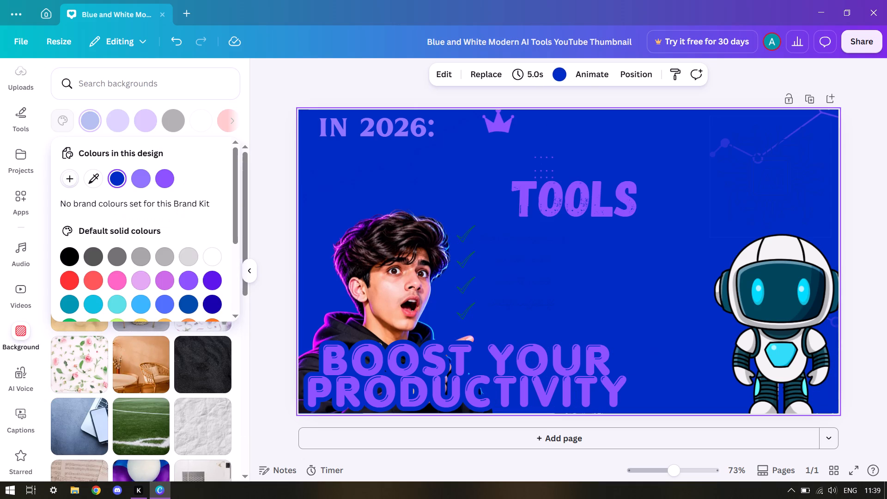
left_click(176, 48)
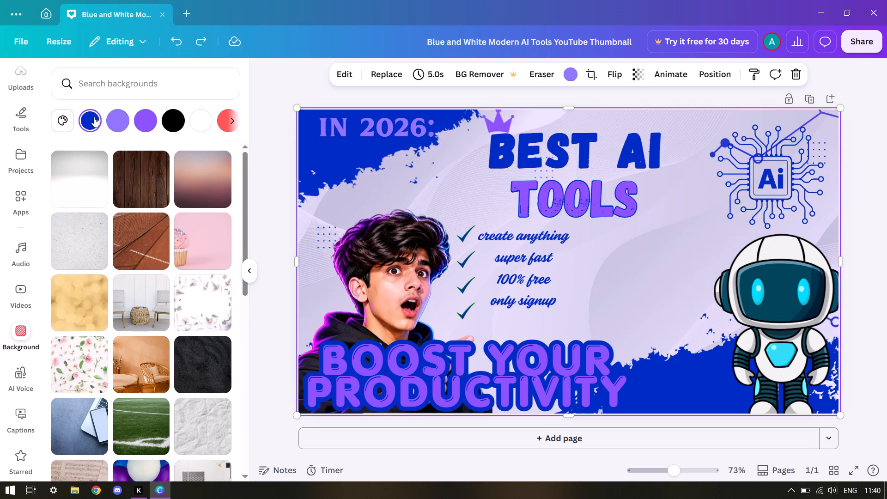
Set the page background colour to black.
left_click(178, 116)
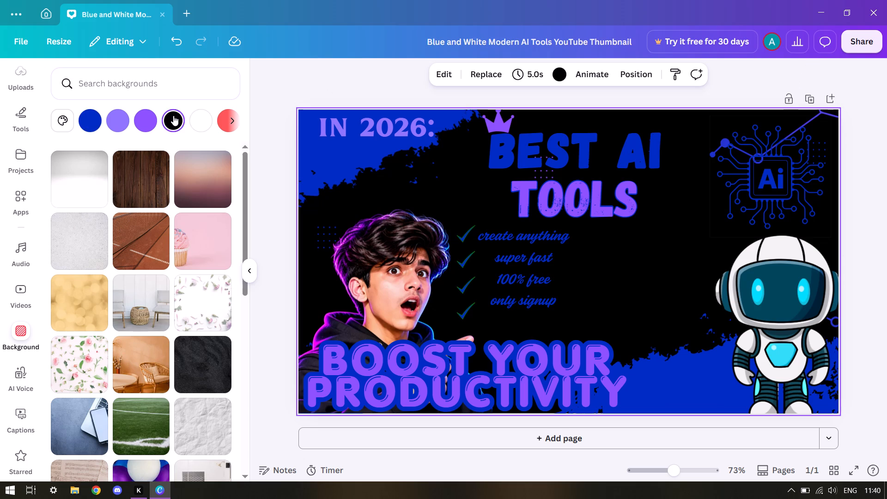
Enlarge the surprised young man's photo upward and move it up and closer to the page's left edge.
left_click(428, 257)
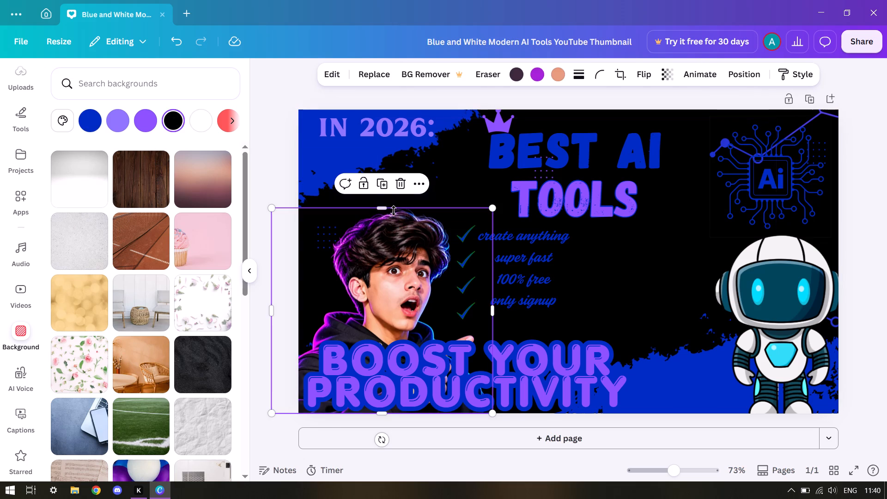
left_click_drag(380, 211, 381, 179)
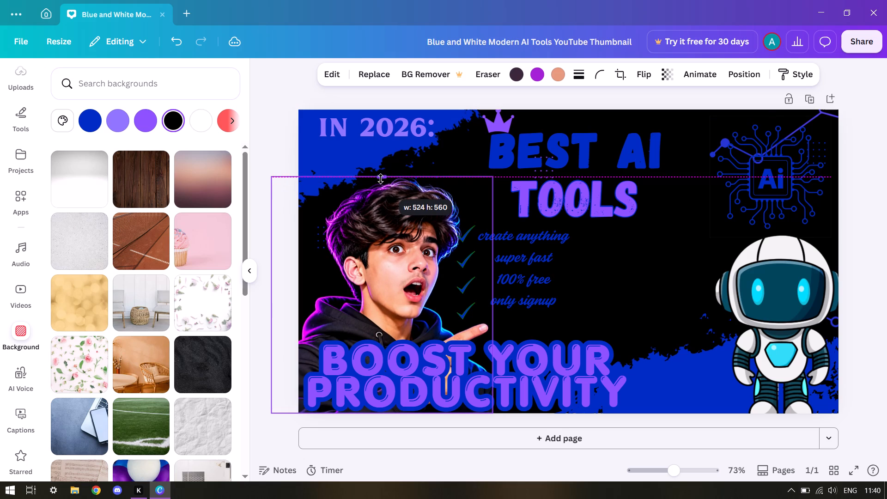
left_click_drag(381, 179, 381, 171)
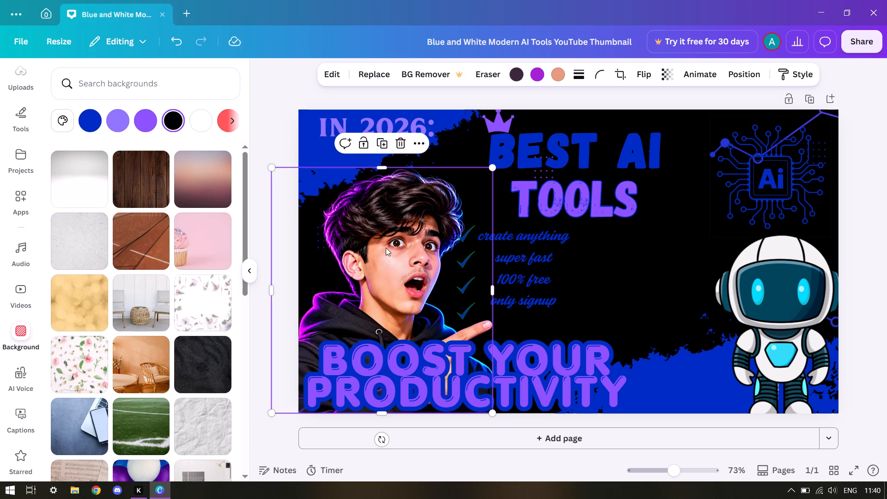
left_click_drag(386, 248, 377, 231)
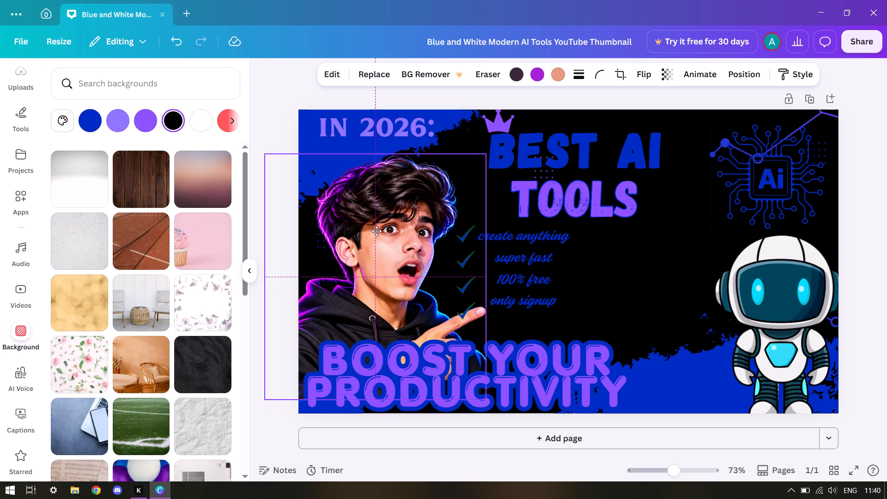
left_click_drag(377, 231, 370, 231)
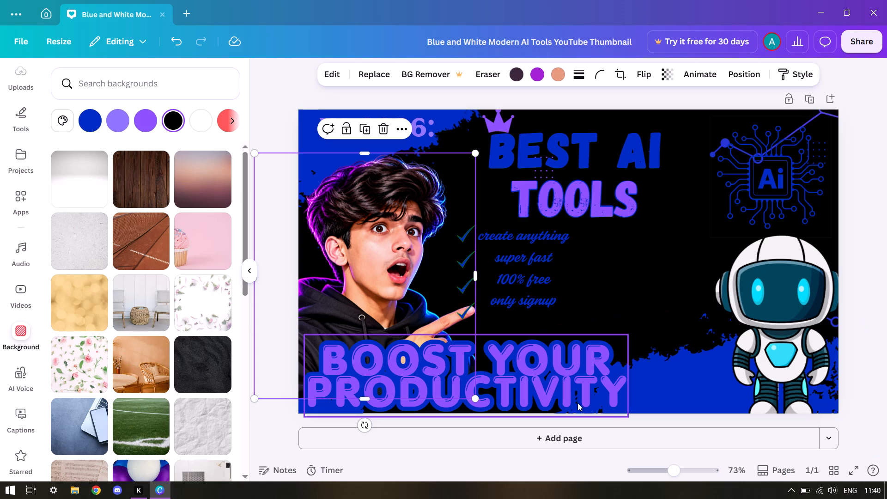
Collapse the backgrounds list and move the "BOOST YOUR PRODUCTIVITY" tagline right along the page bottom to below the feature list.
left_click(251, 266)
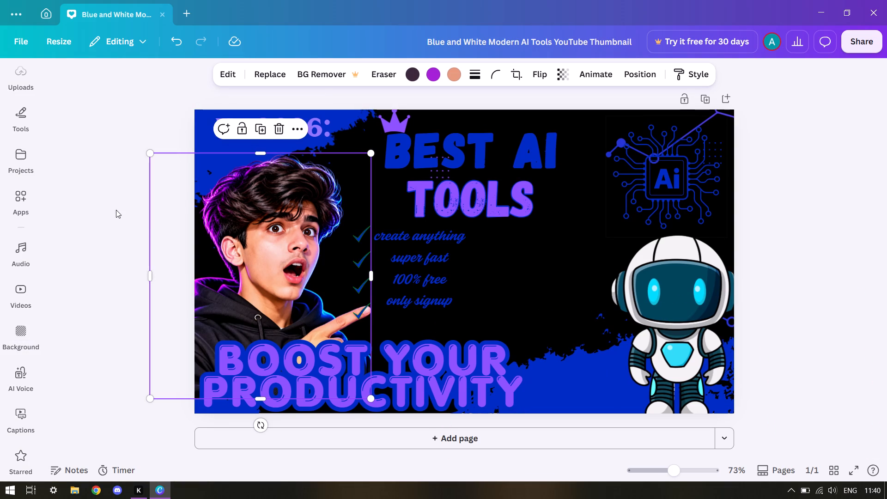
left_click(116, 210)
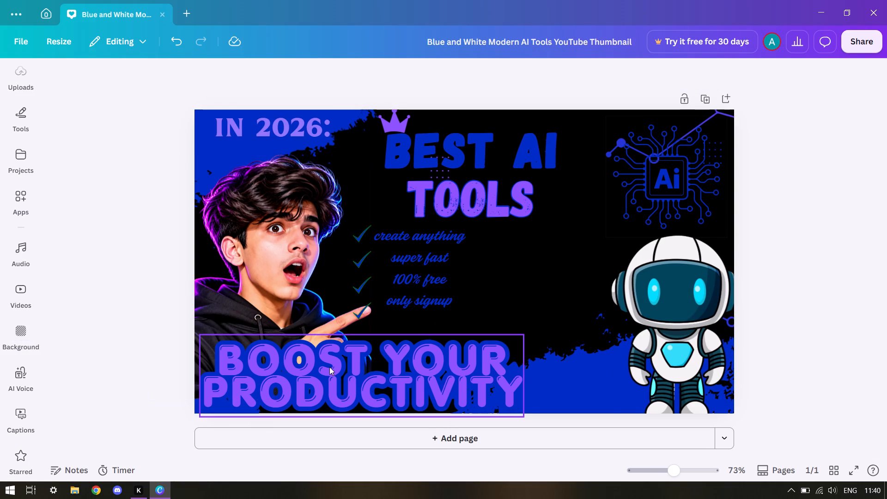
left_click_drag(330, 367, 397, 367)
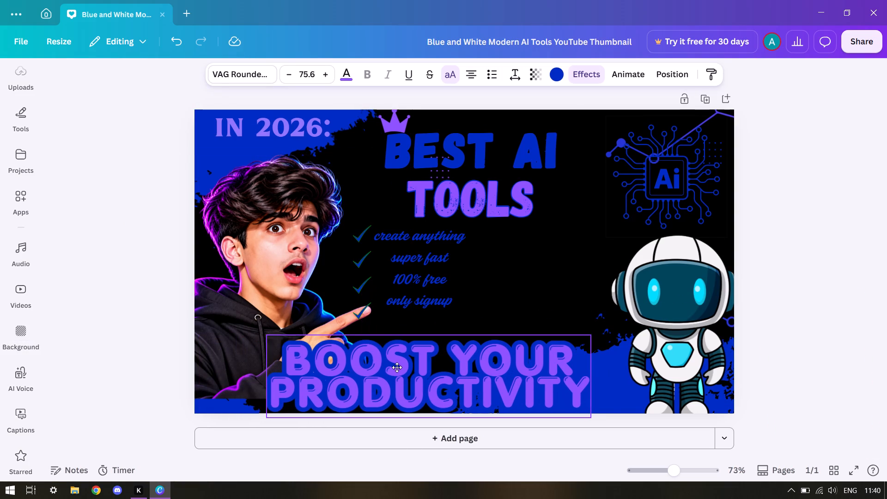
left_click_drag(397, 367, 408, 366)
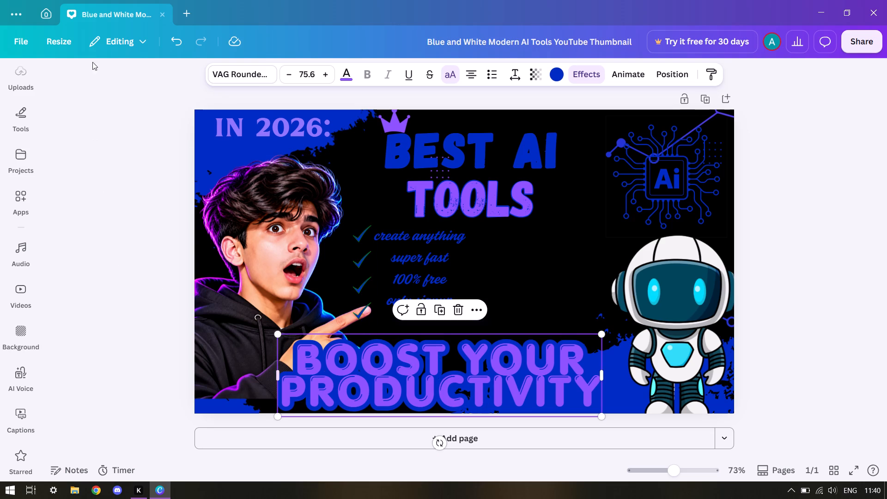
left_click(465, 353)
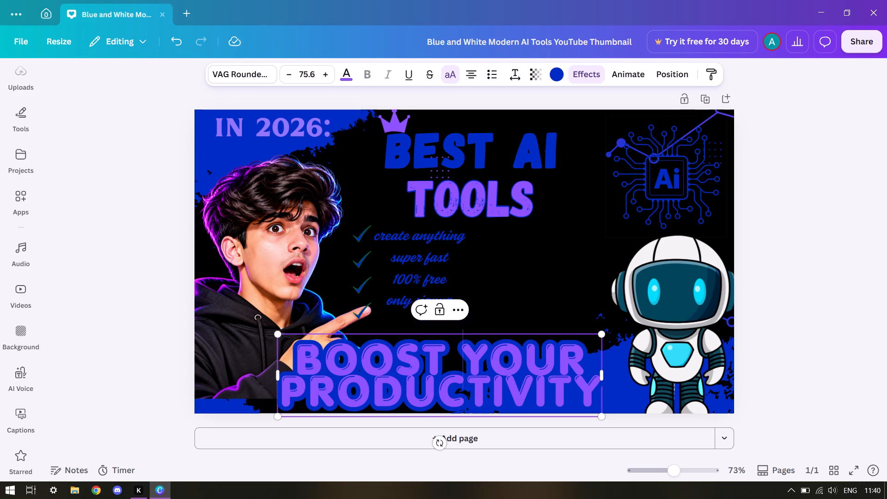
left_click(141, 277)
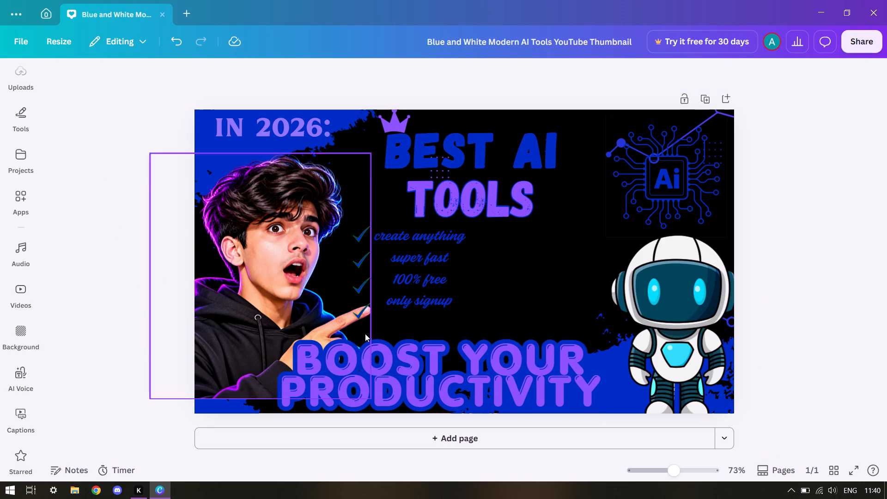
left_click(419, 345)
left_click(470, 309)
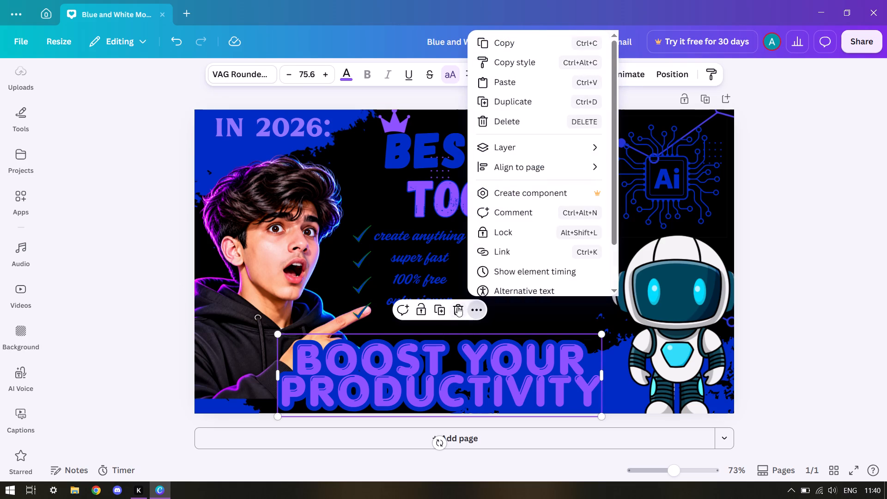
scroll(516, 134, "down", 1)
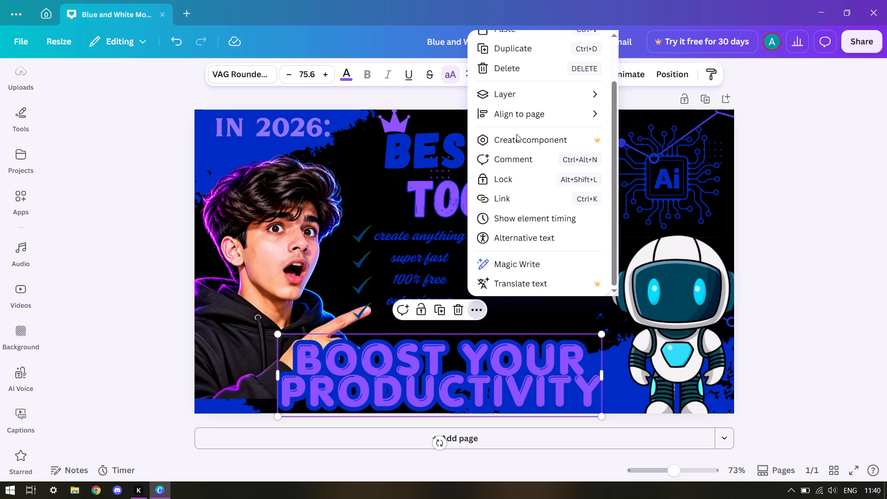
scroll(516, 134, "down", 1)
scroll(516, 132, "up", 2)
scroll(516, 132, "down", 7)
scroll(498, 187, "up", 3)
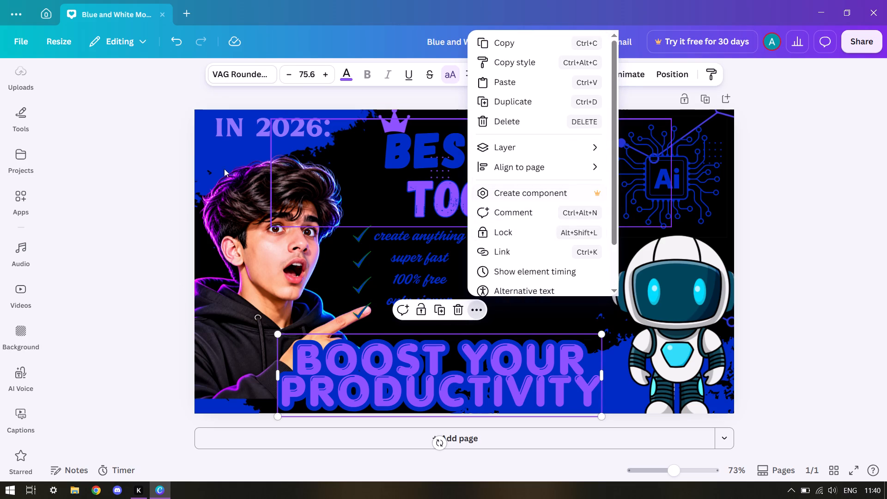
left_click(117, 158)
Set the effect colour of the "BOOST YOUR PRODUCTIVITY" tagline to black.
left_click(486, 359)
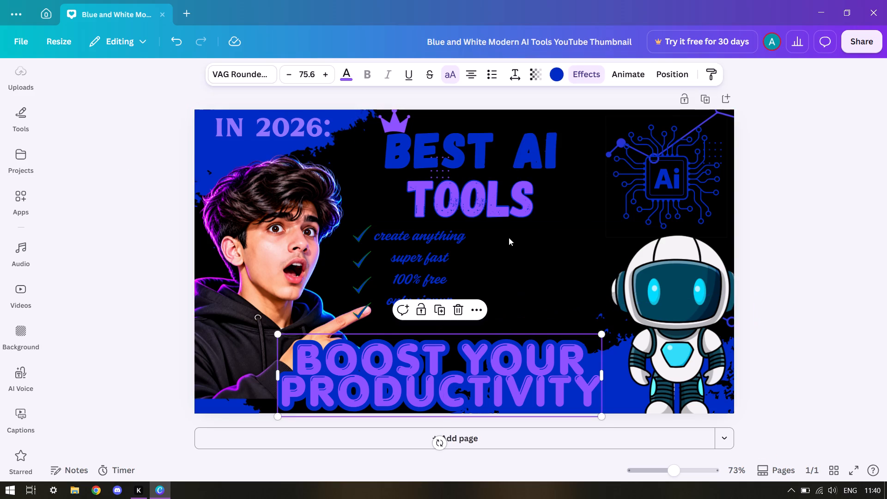
left_click(559, 67)
scroll(109, 249, "down", 1)
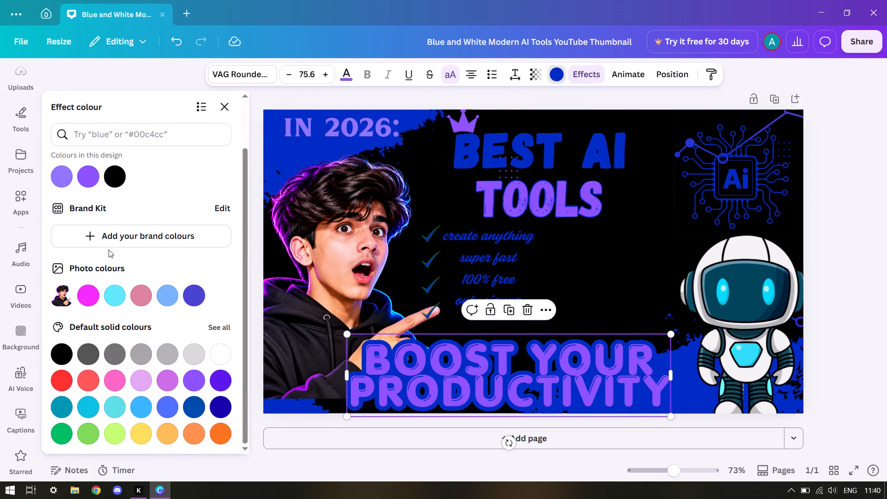
left_click(59, 354)
scroll(64, 335, "down", 2)
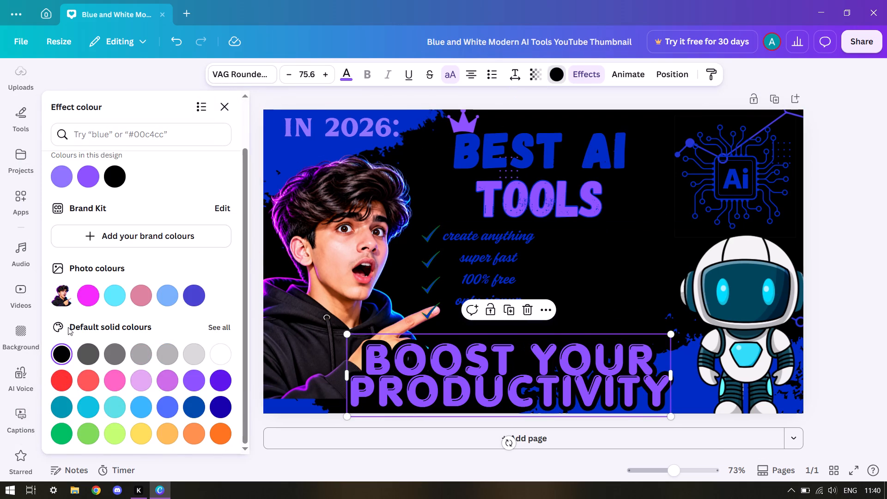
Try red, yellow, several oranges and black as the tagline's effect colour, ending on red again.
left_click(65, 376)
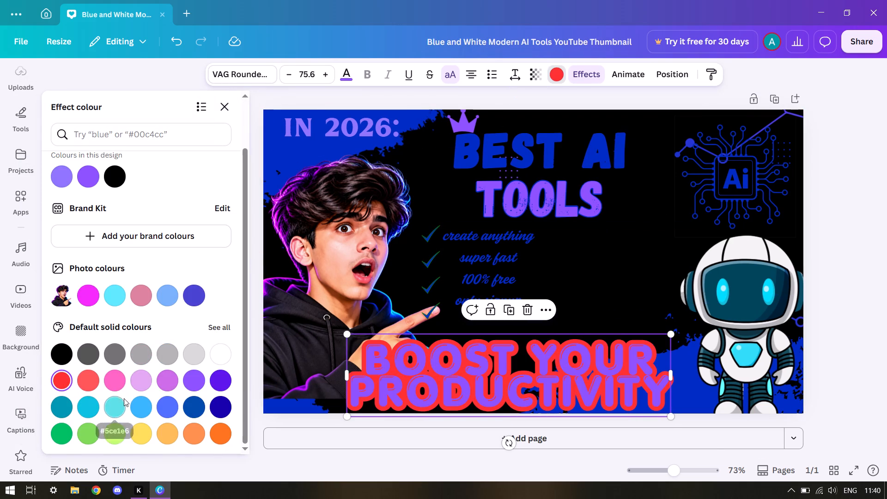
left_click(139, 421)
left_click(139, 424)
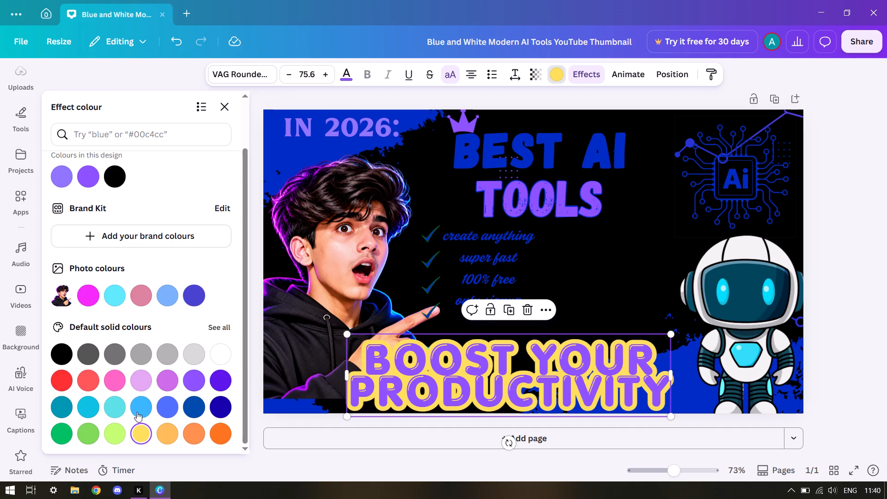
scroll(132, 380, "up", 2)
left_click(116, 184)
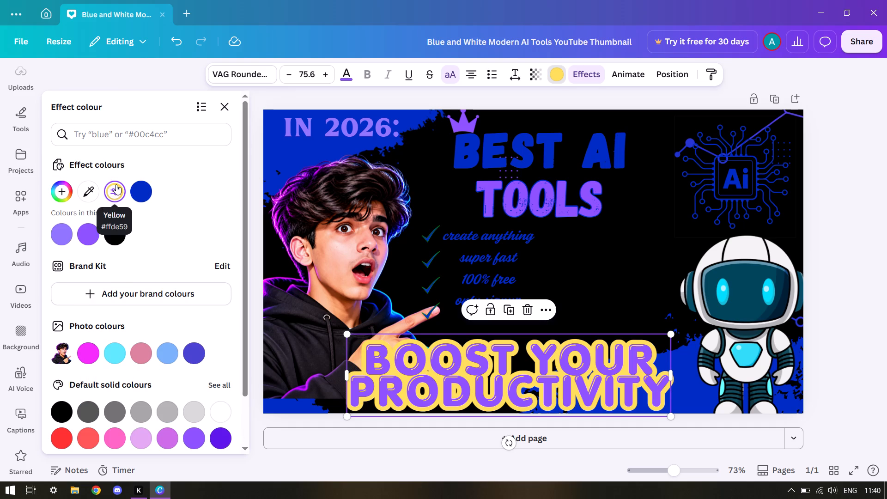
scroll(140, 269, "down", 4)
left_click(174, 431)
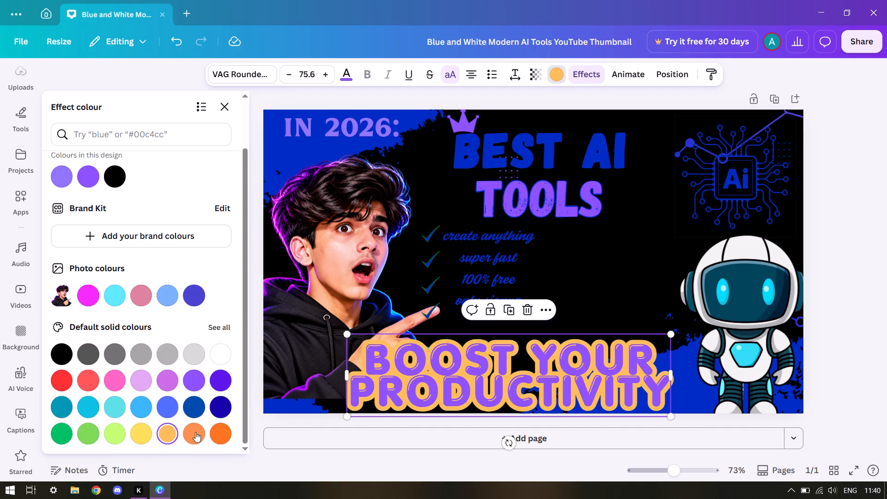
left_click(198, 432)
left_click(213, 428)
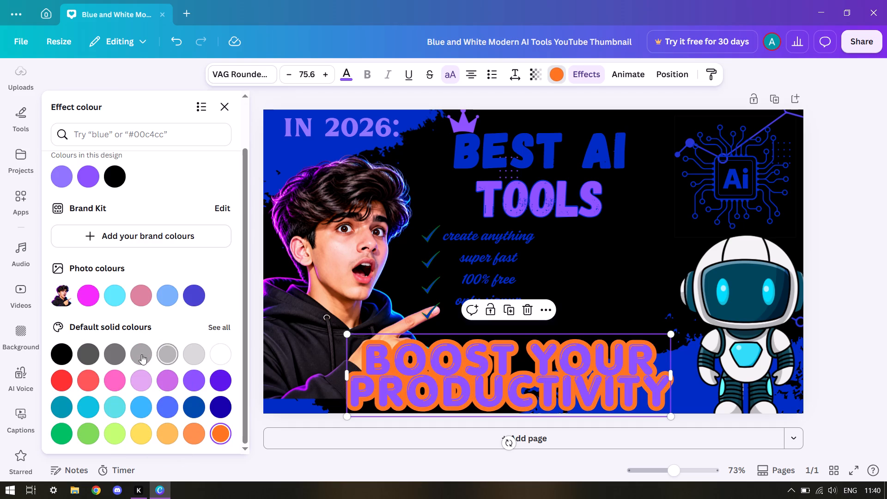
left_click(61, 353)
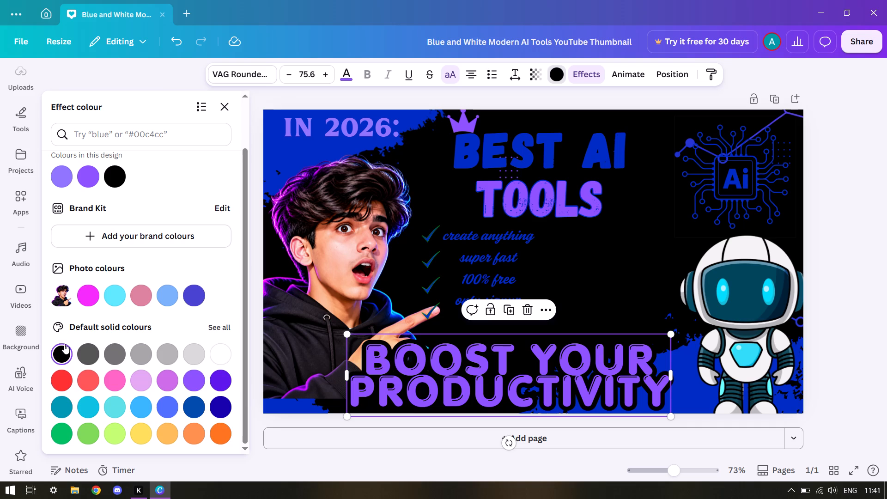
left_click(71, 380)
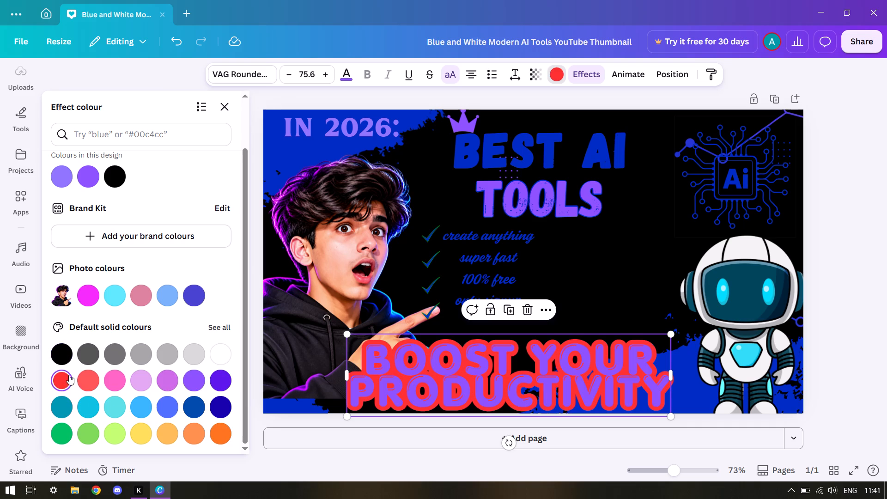
Return the tagline's effect colour to black (#000000) and close its custom colour picker.
left_click(63, 352)
scroll(82, 346, "up", 3)
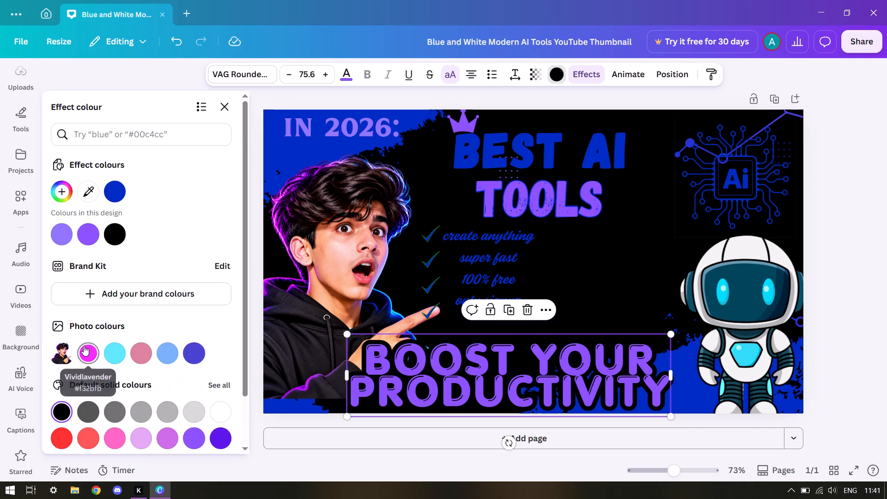
left_click(111, 236)
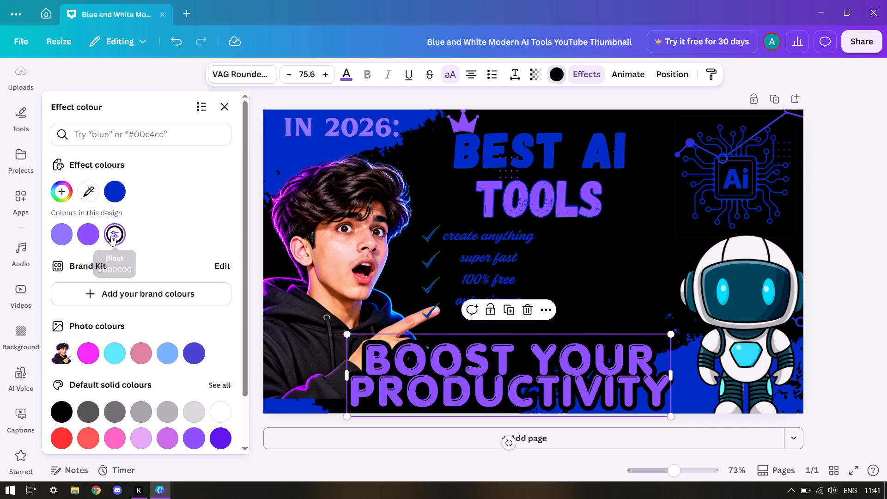
left_click(116, 233)
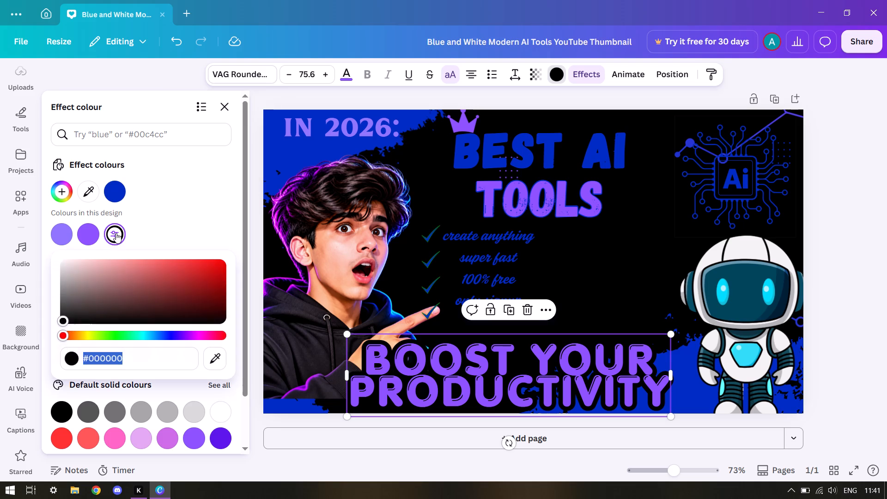
left_click(182, 237)
left_click(174, 238)
left_click(167, 394)
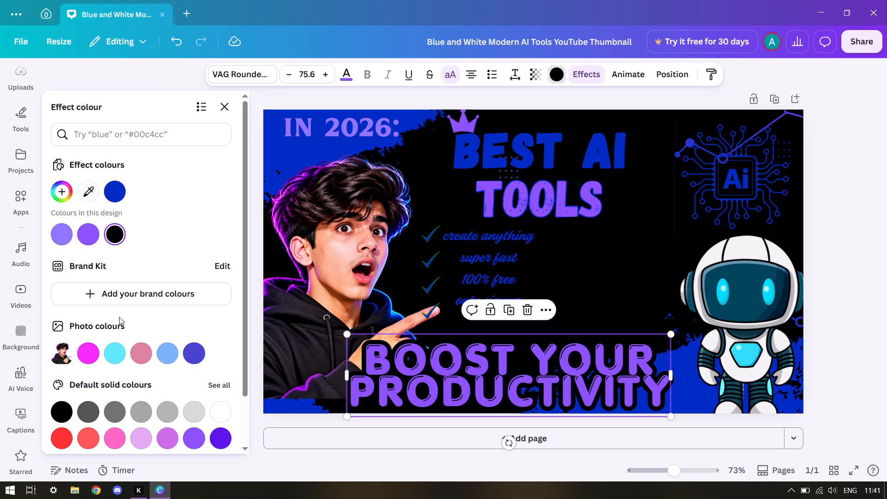
scroll(125, 308, "down", 3)
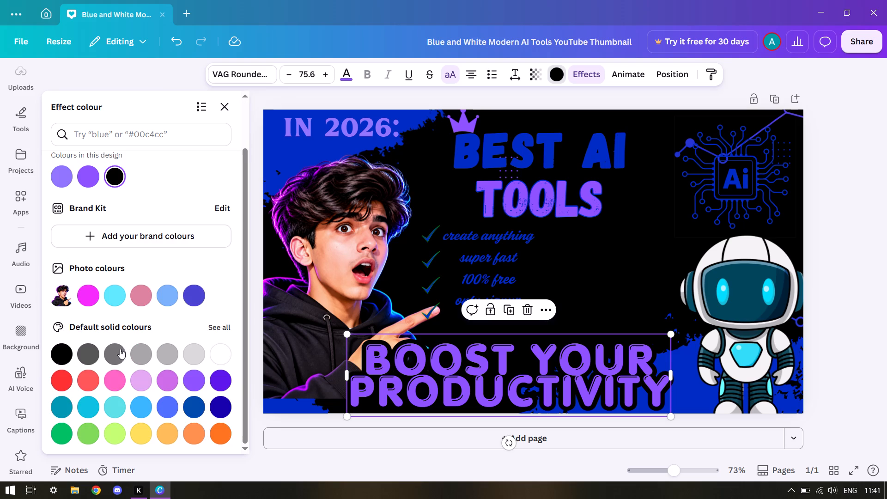
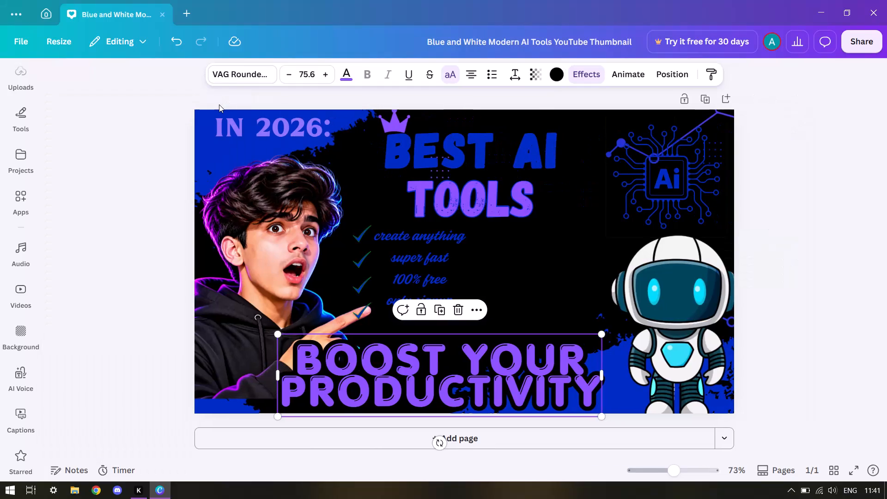
Deselect the tagline and look through the colour swatches offered for the page background.
left_click(806, 146)
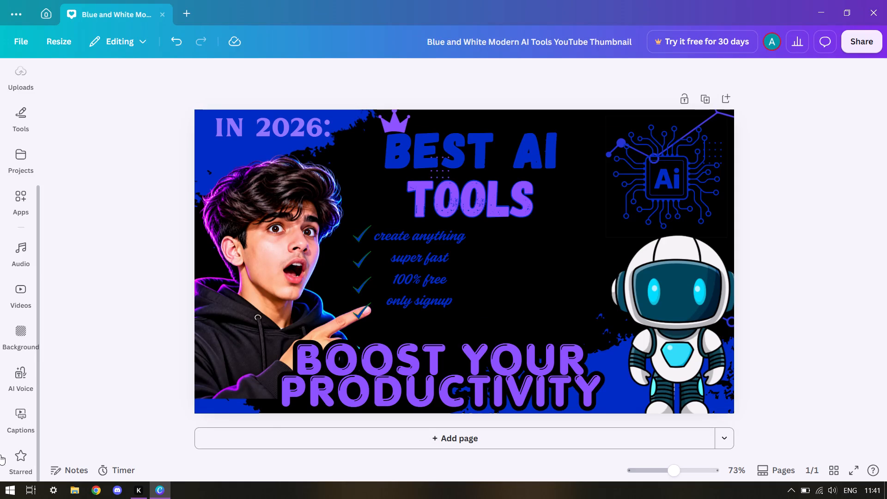
left_click(15, 341)
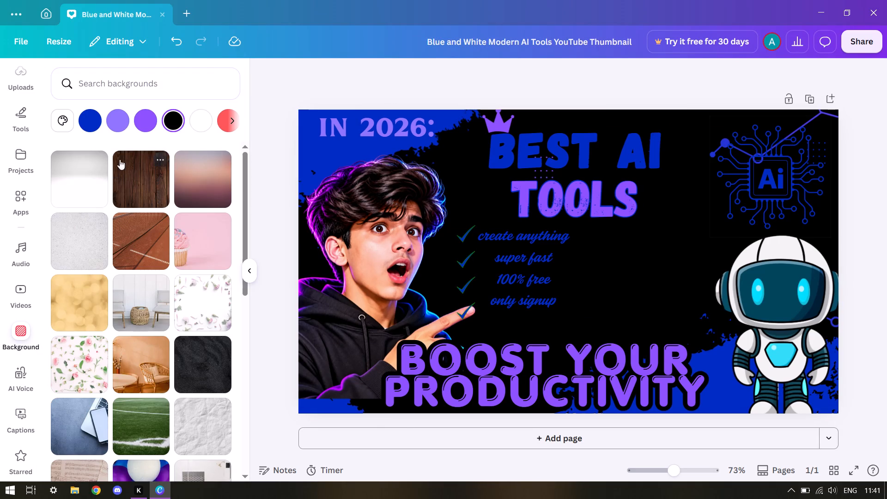
left_click(222, 125)
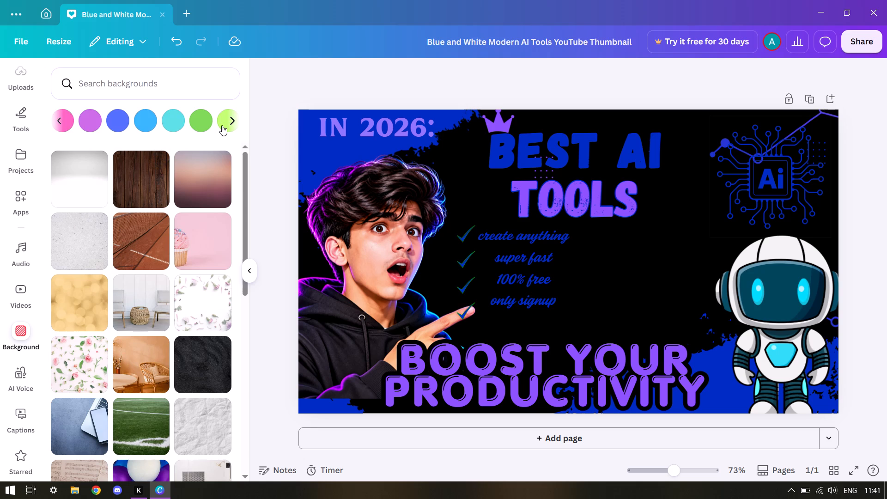
left_click(60, 119)
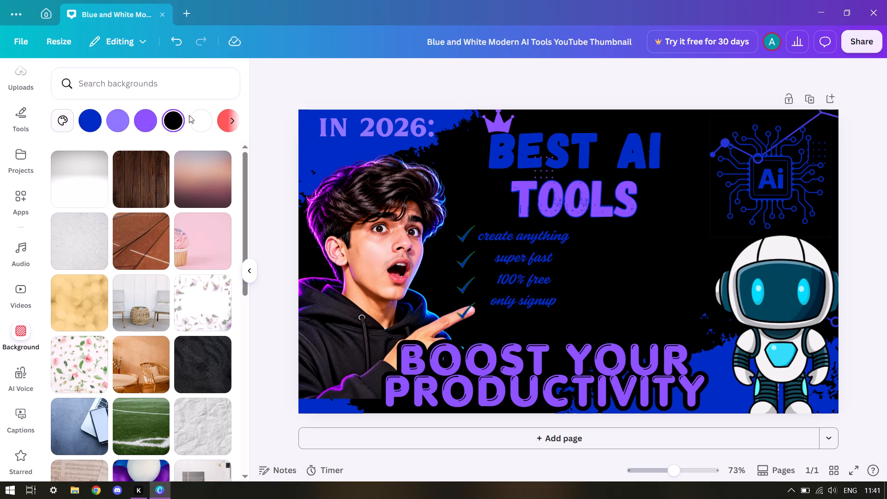
left_click(221, 126)
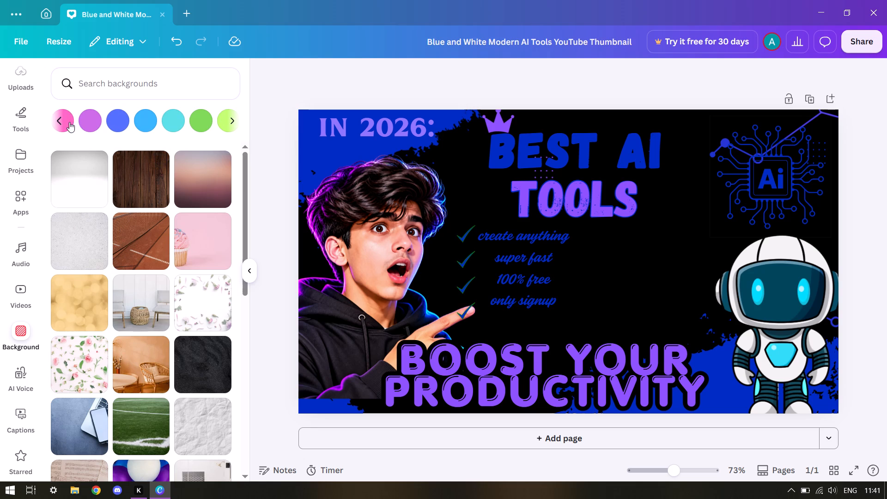
scroll(75, 124, "up", 1)
scroll(77, 124, "down", 2)
left_click(62, 122)
left_click_drag(153, 123, 129, 124)
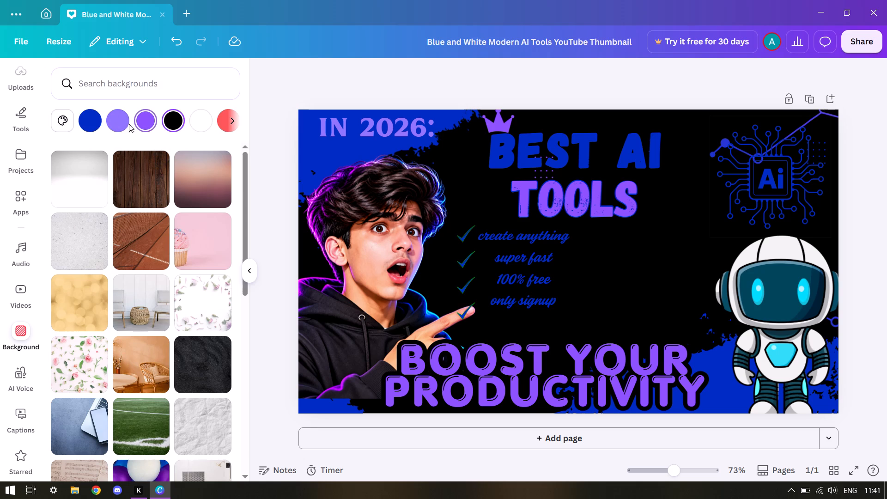
left_click_drag(129, 124, 188, 126)
left_click(76, 120)
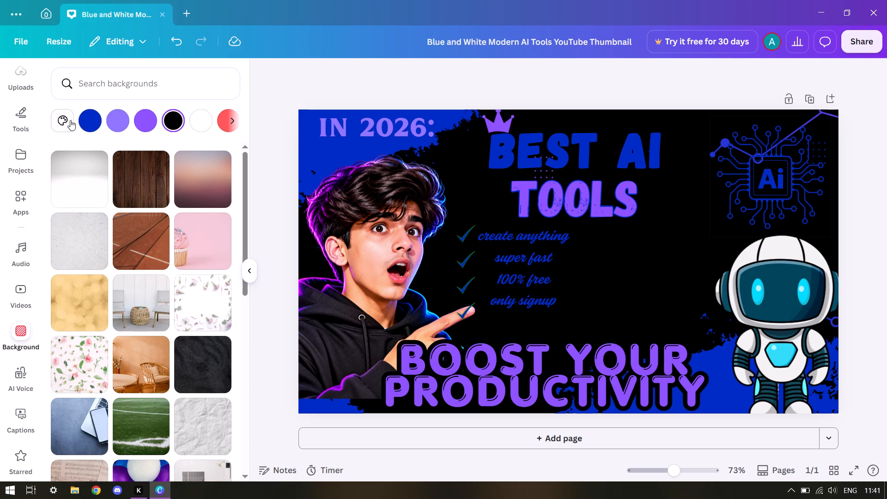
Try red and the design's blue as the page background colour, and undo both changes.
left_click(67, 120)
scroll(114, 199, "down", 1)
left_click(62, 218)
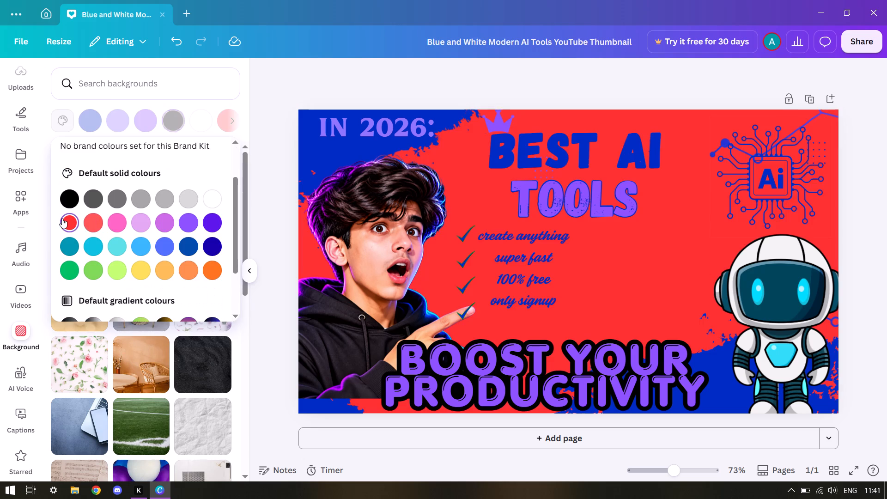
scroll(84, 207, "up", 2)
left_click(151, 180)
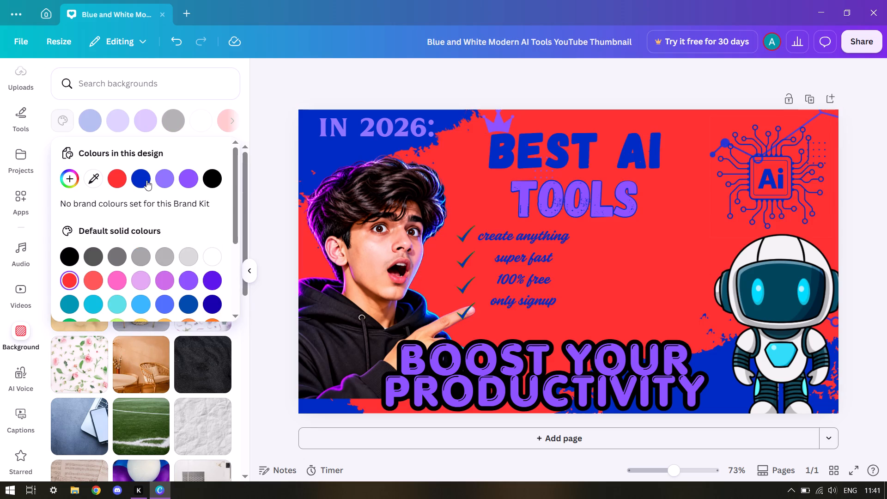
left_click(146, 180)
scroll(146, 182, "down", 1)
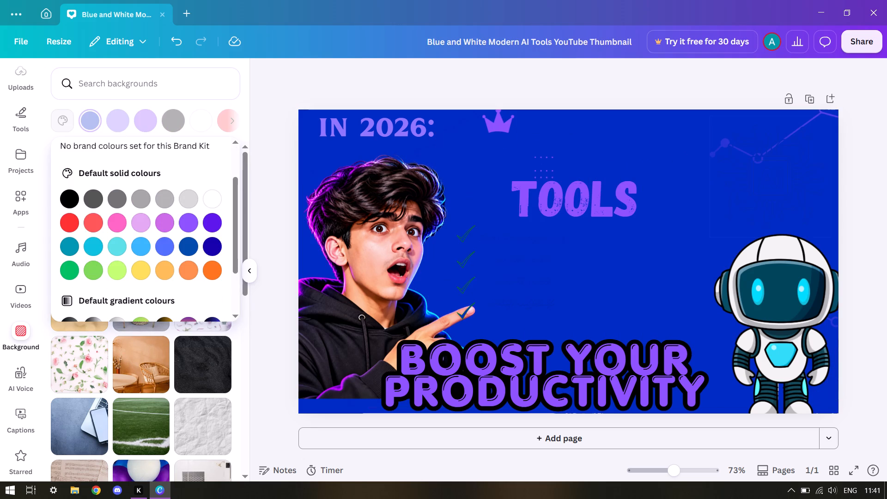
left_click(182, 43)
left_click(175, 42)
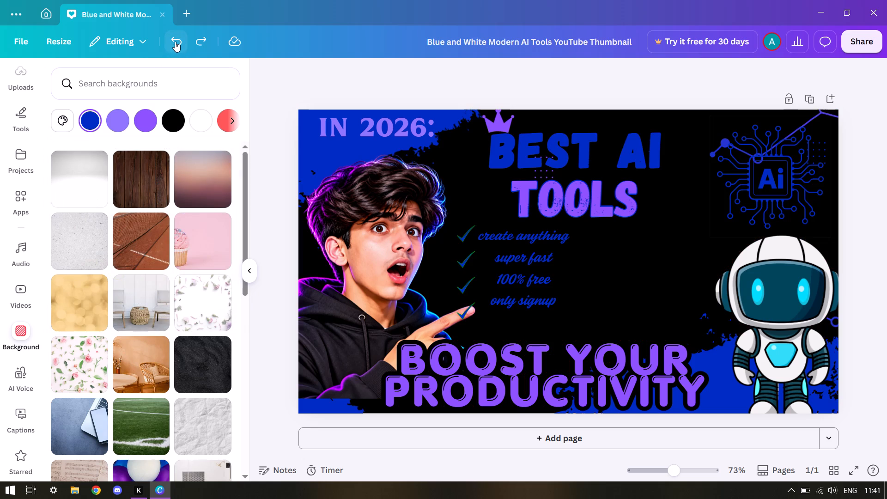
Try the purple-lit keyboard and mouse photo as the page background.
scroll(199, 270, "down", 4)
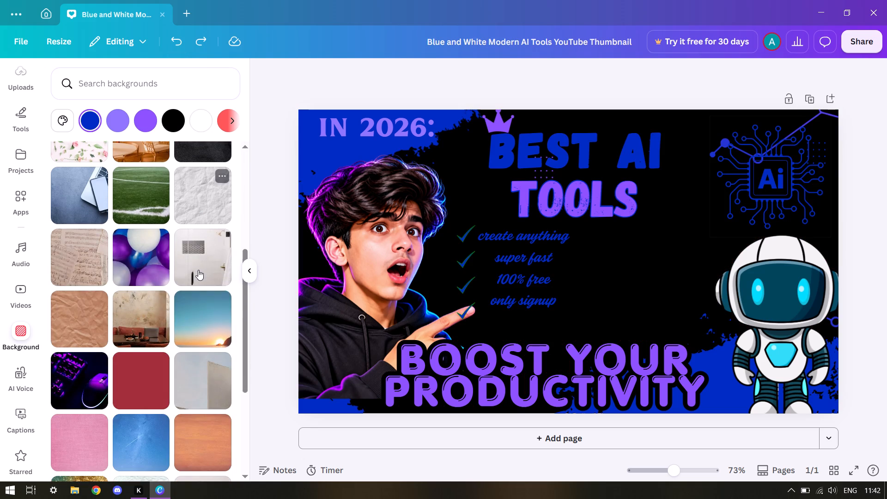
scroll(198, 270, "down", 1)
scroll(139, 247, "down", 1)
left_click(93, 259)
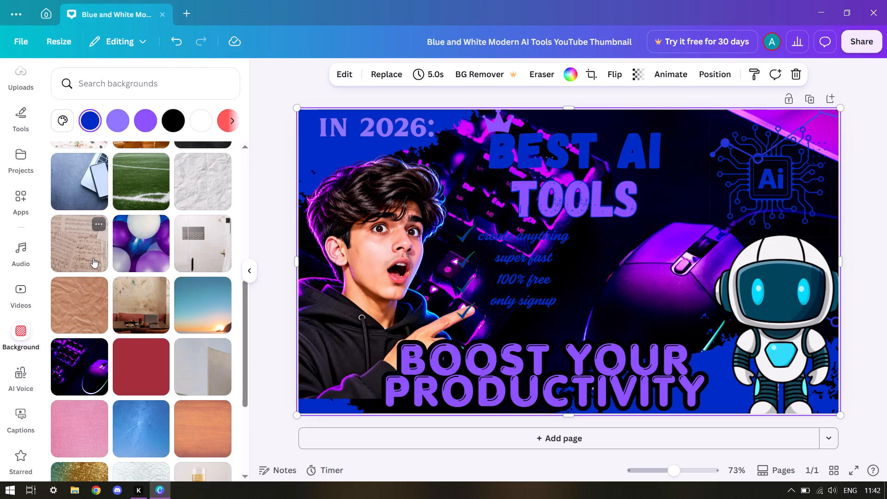
Search the background gallery for "AI" and clear the search.
scroll(93, 258, "down", 4)
left_click(118, 76)
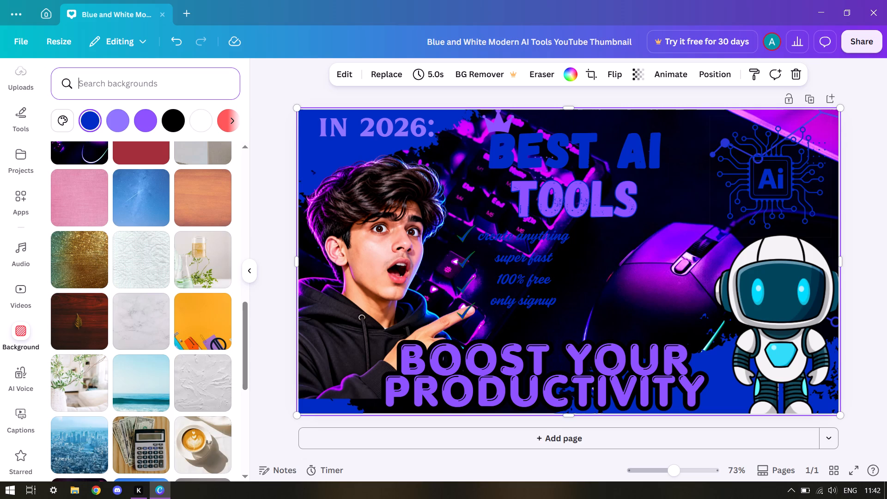
type("AI")
key("Return")
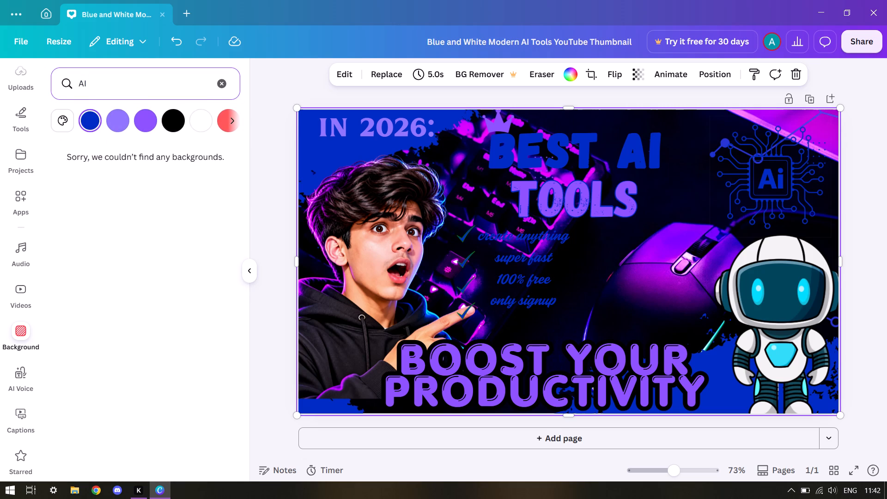
left_click(221, 88)
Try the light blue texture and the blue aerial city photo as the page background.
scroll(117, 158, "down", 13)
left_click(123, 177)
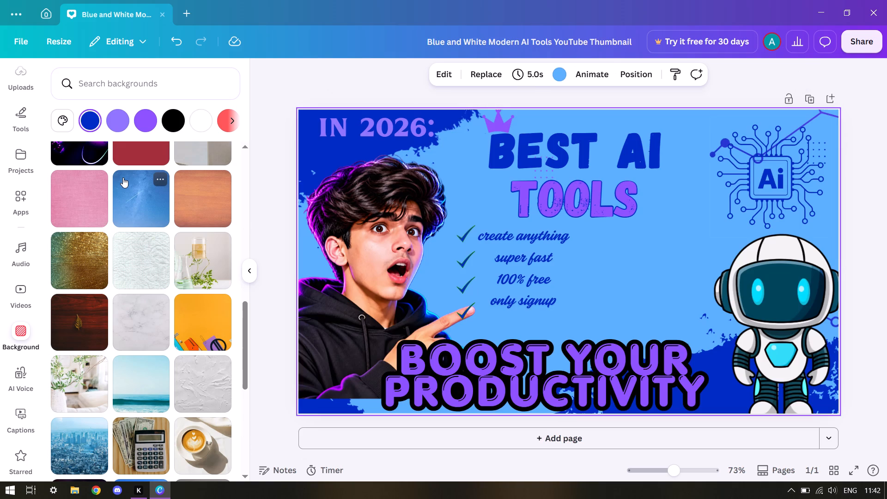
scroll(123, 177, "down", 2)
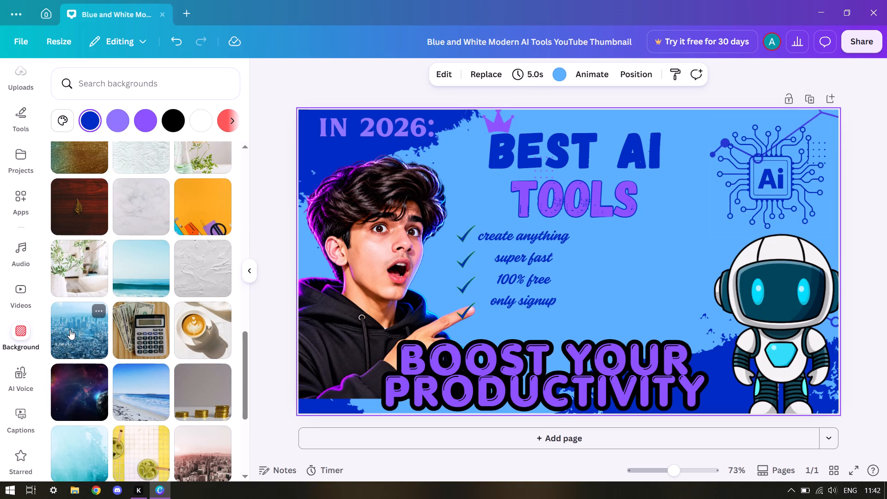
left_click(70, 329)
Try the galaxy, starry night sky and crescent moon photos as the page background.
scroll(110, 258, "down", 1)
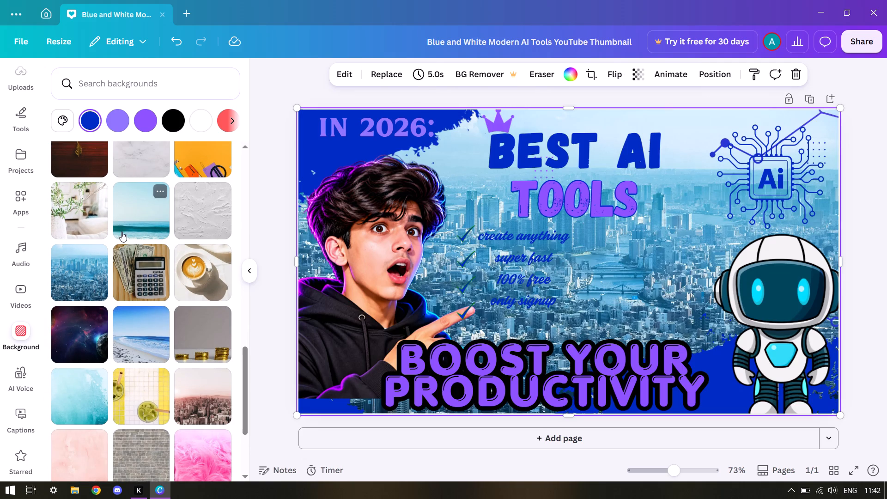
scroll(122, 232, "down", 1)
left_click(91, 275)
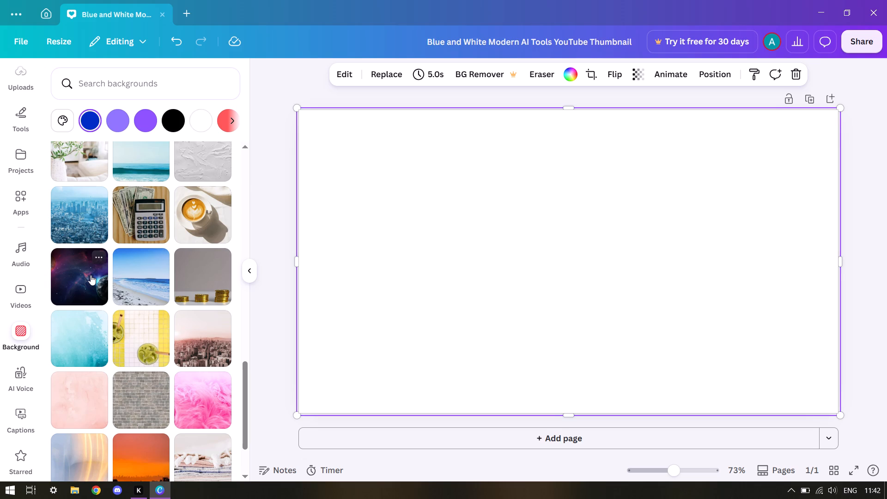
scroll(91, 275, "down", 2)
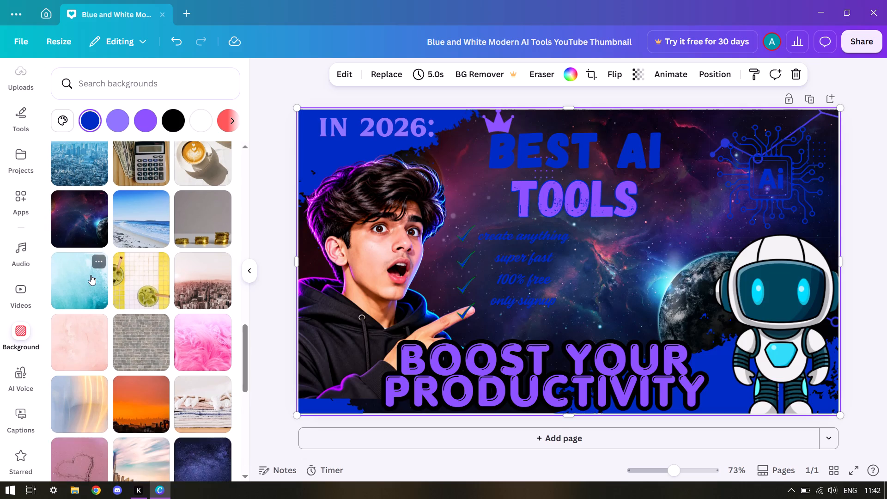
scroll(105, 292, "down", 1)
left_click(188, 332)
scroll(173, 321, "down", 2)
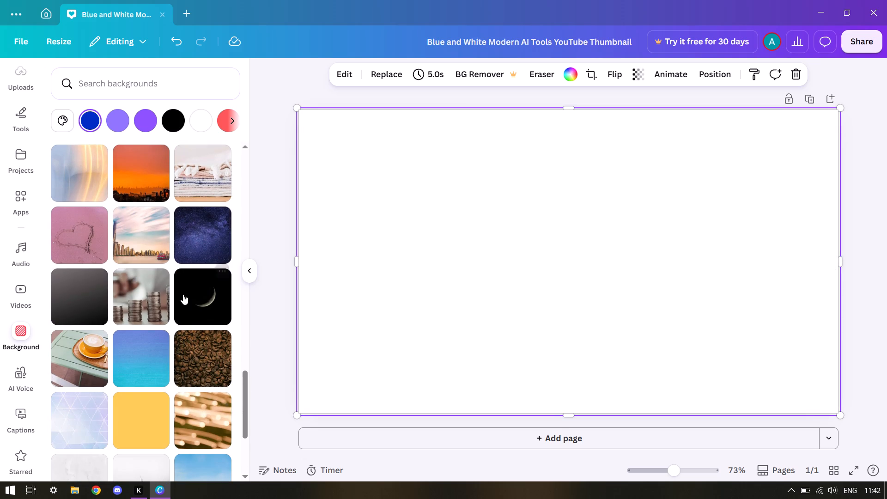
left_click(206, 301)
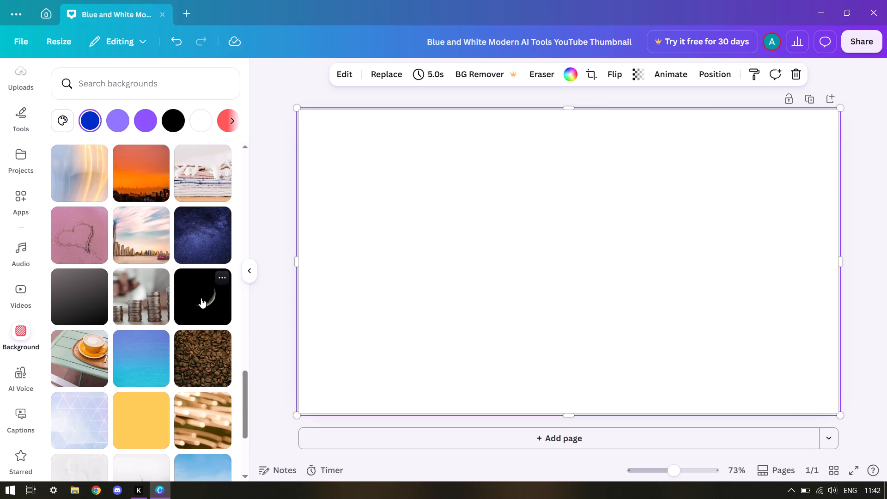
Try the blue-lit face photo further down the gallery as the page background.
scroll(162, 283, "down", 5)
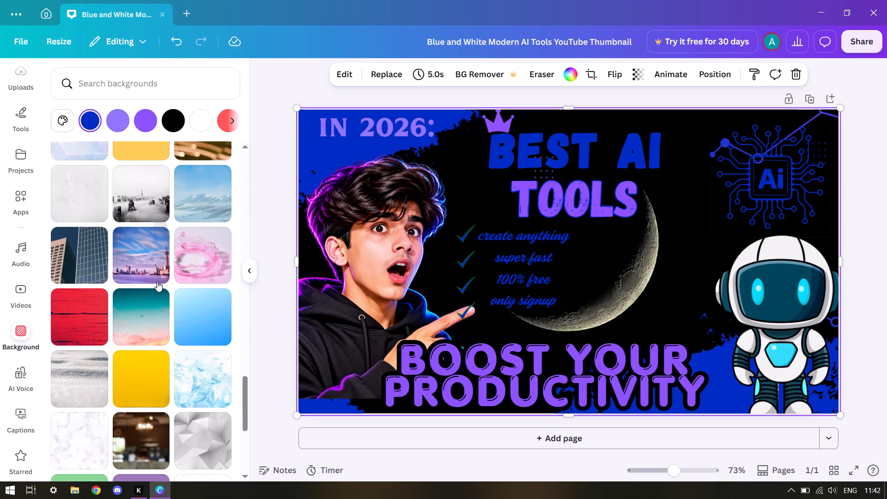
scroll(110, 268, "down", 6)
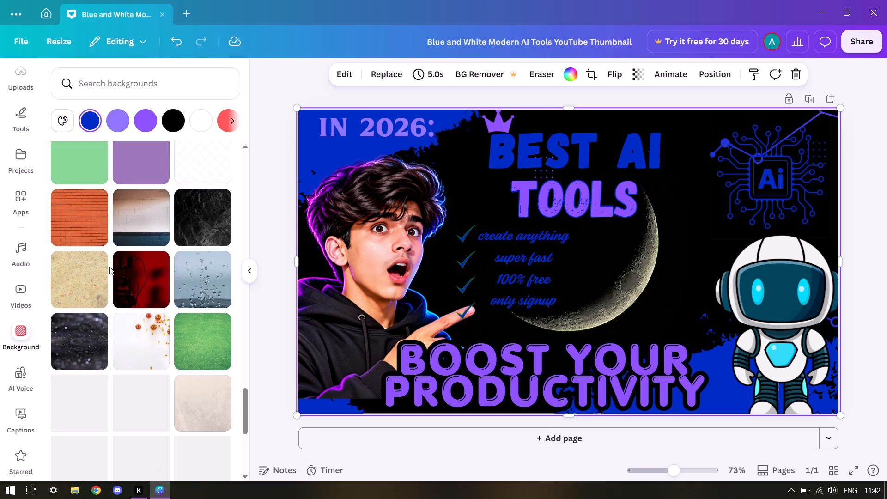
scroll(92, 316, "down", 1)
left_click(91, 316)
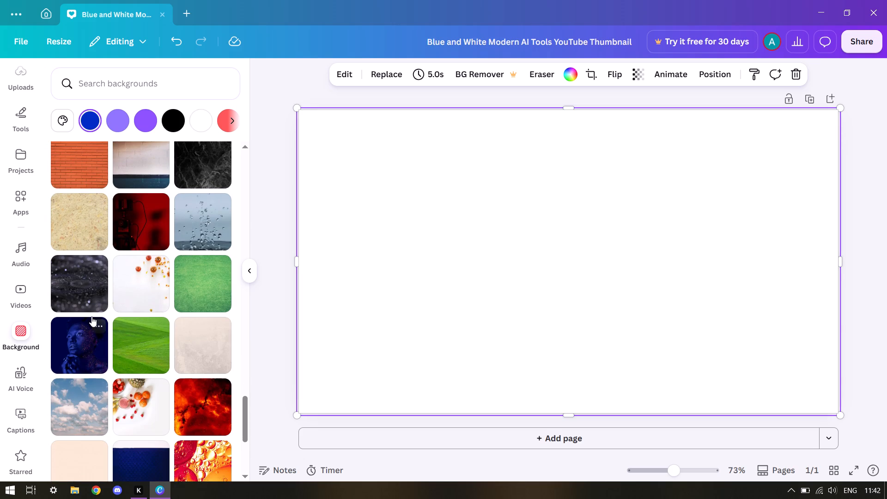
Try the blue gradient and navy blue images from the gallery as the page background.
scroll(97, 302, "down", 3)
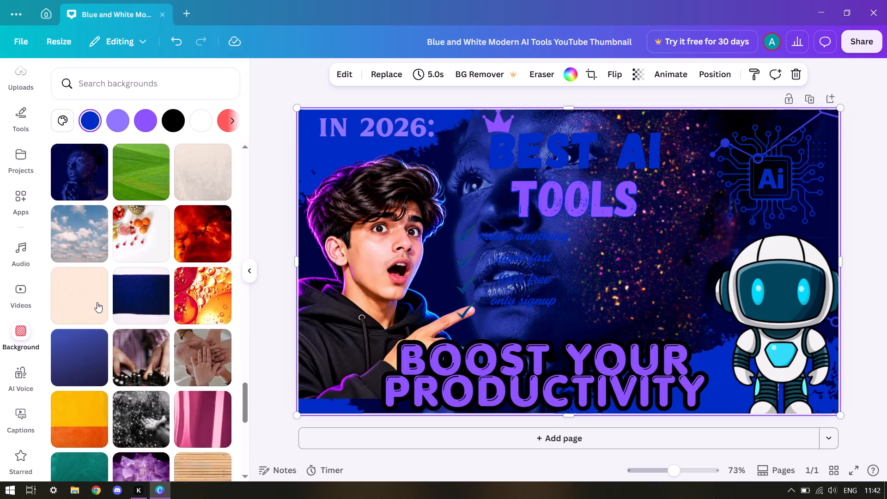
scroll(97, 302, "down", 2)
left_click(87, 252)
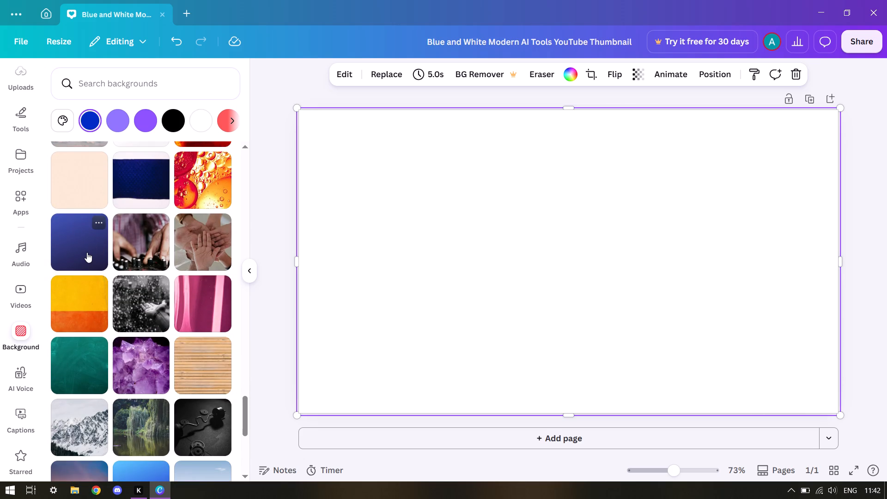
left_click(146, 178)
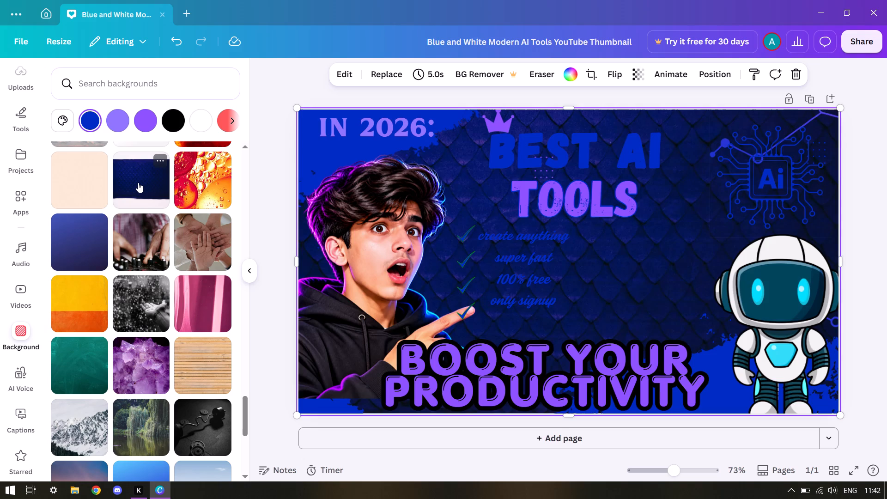
Browse further through the background gallery and search it again for "AI".
scroll(138, 183, "down", 7)
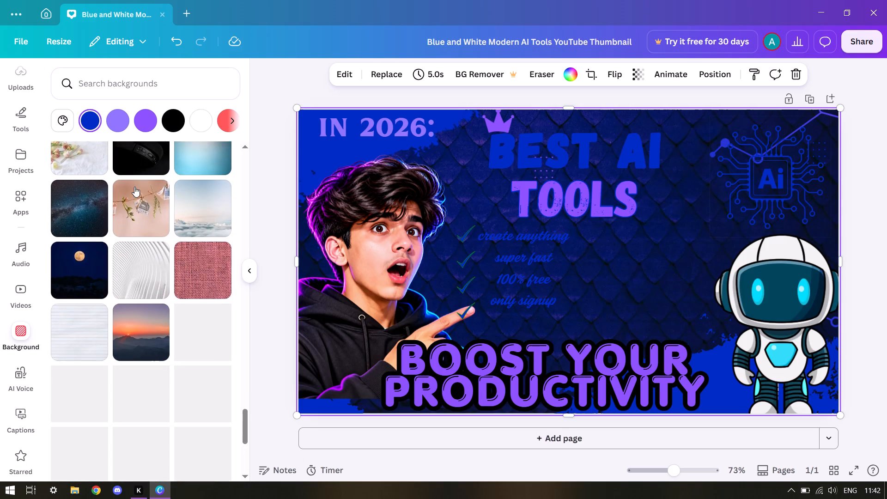
scroll(134, 187, "down", 4)
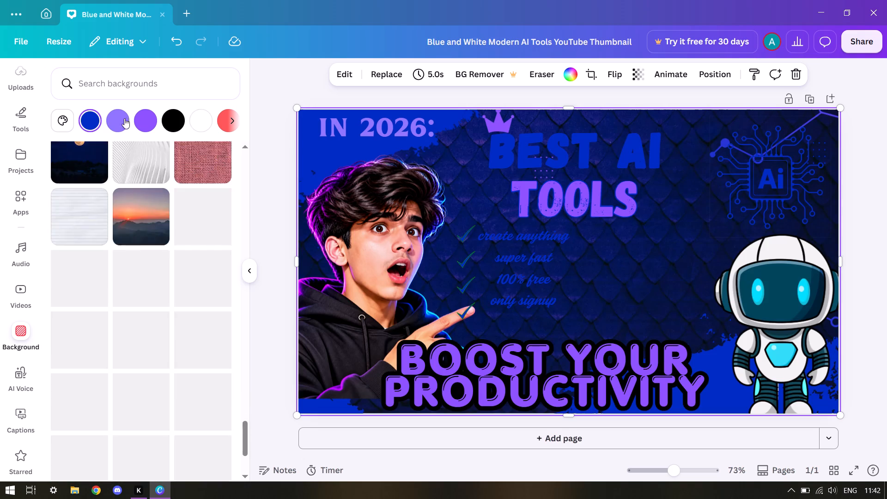
left_click(129, 85)
type("AI")
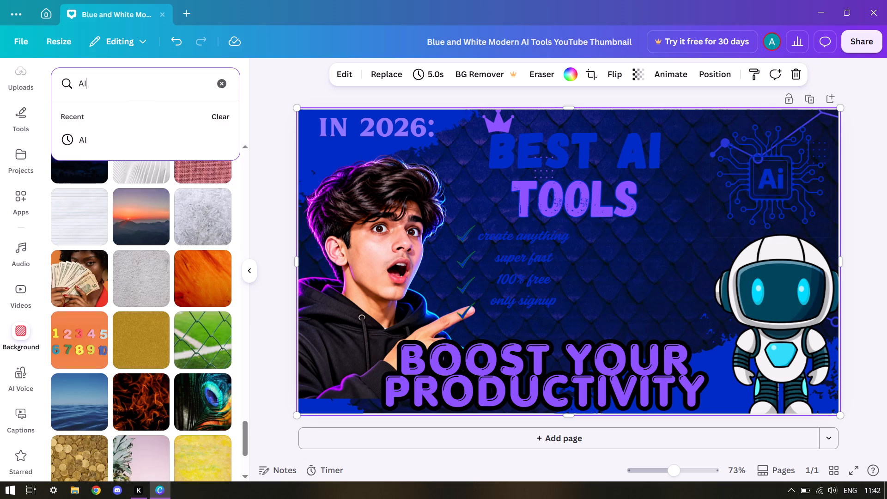
key("Return")
Delete the dark blue scale-patterned background image from the page.
key("BackSpace")
key("BackSpace")
key("BackSpace")
key("BackSpace")
key("BackSpace")
key("BackSpace")
key("BackSpace")
key("BackSpace")
key("BackSpace")
key("BackSpace")
key("BackSpace")
key("BackSpace")
key("BackSpace")
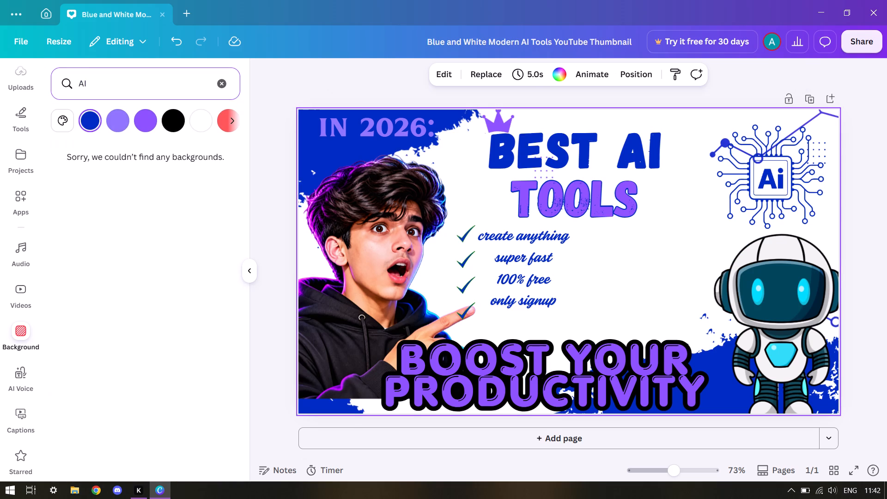
key("BackSpace")
Replace the background search term with "ROBOT" and run the search.
left_click(121, 87)
key("BackSpace")
key("BackSpace")
key("BackSpace")
key("BackSpace")
key("BackSpace")
key("BackSpace")
key("BackSpace")
key("BackSpace")
key("BackSpace")
key("BackSpace")
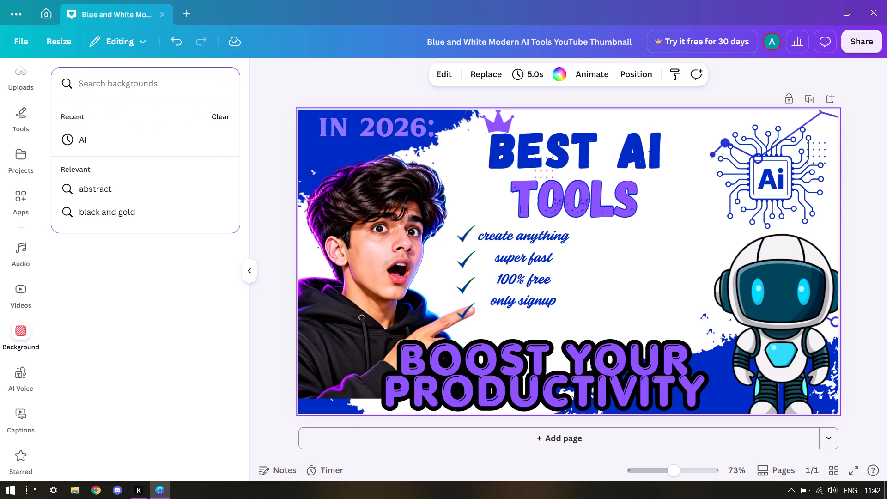
type("ROBOT")
key("Return")
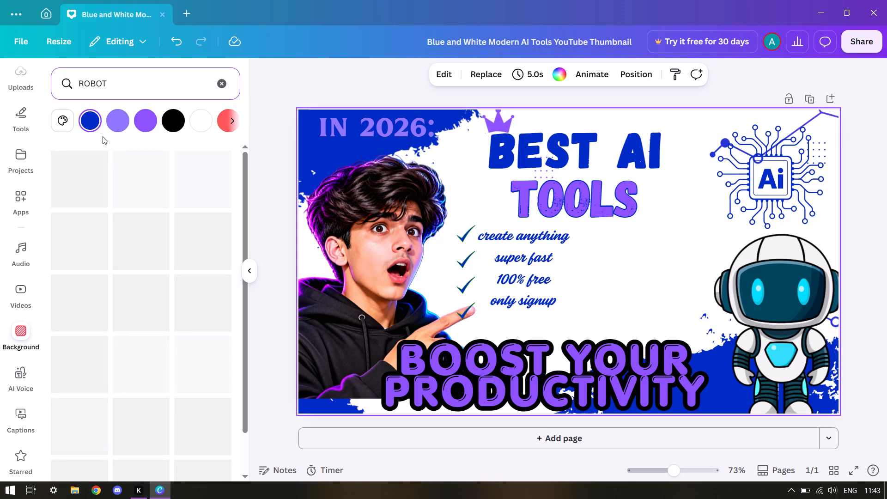
Change the page background colour from the palette to black.
left_click(170, 121)
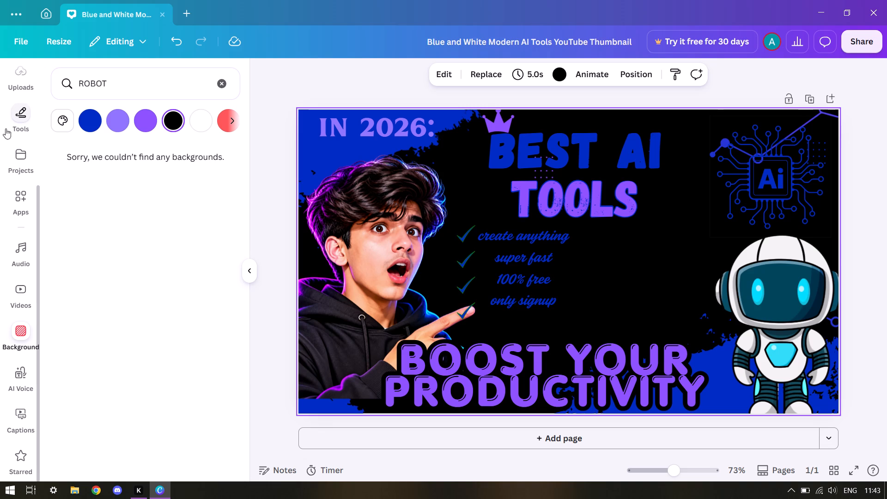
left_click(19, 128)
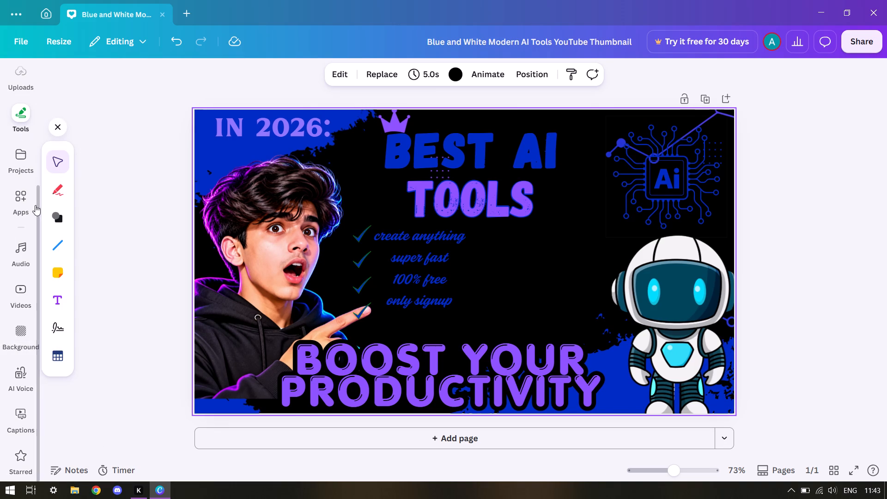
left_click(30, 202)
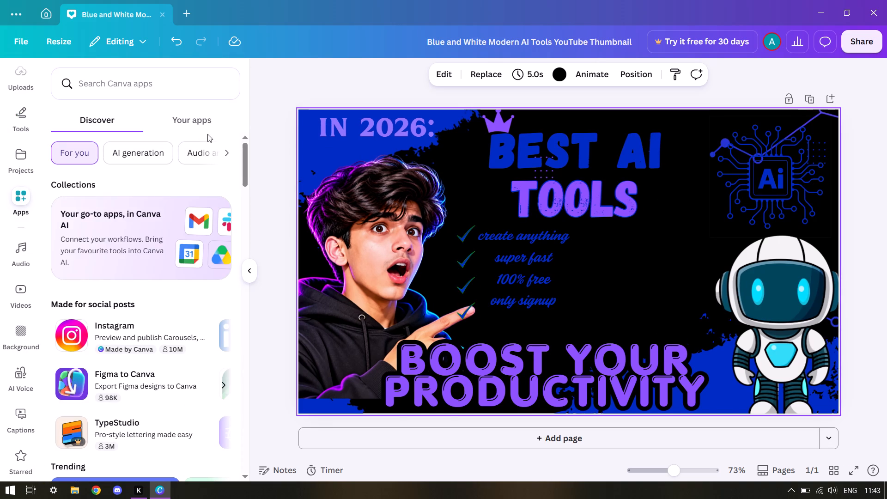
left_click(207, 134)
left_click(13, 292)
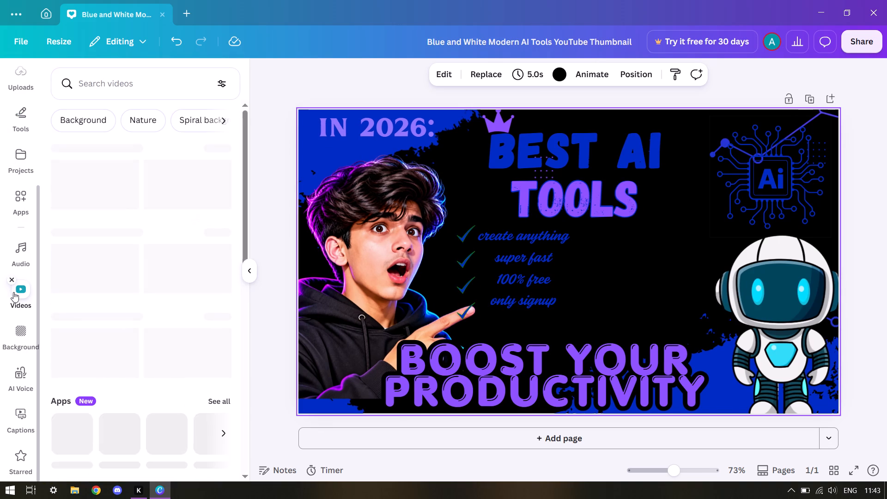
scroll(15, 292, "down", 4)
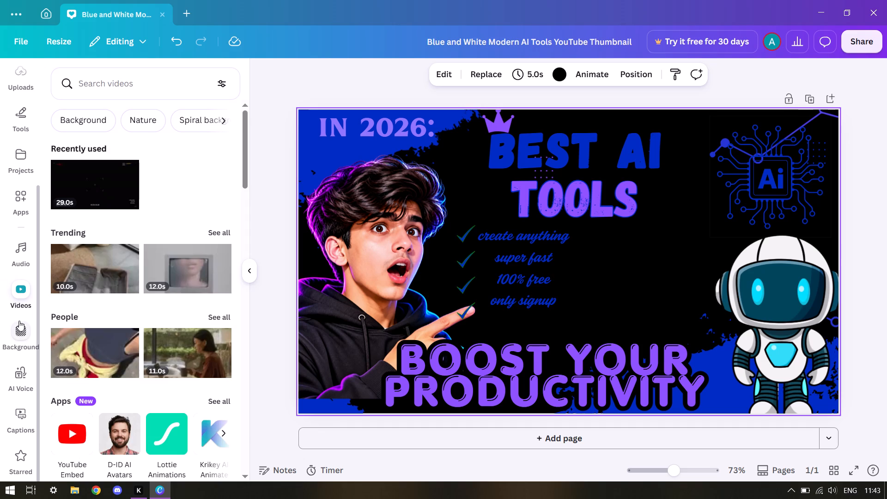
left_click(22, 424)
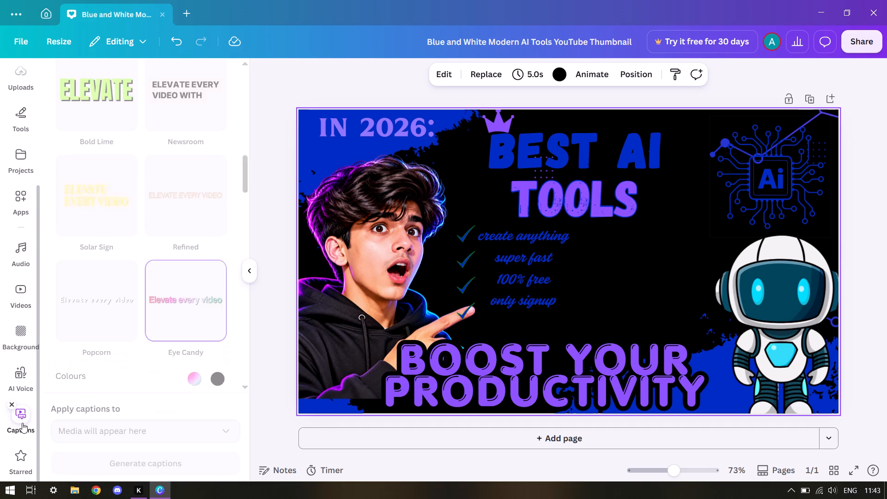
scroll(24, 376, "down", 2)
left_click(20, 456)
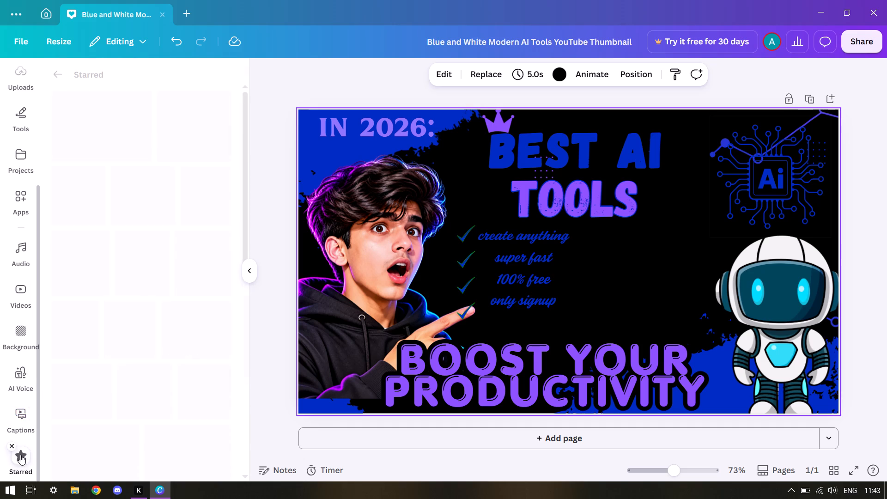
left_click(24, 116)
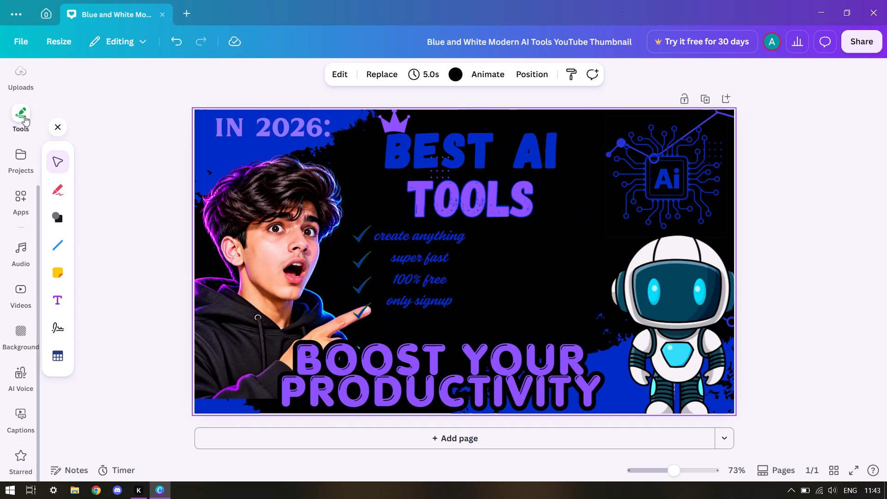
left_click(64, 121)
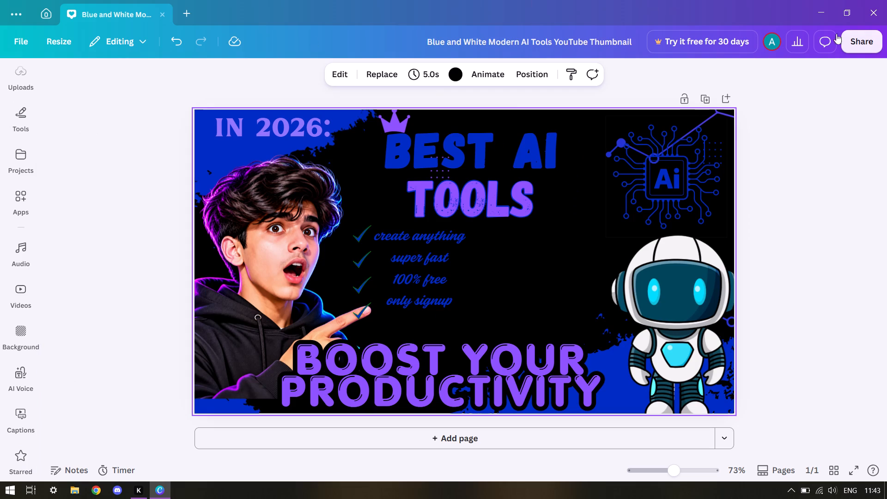